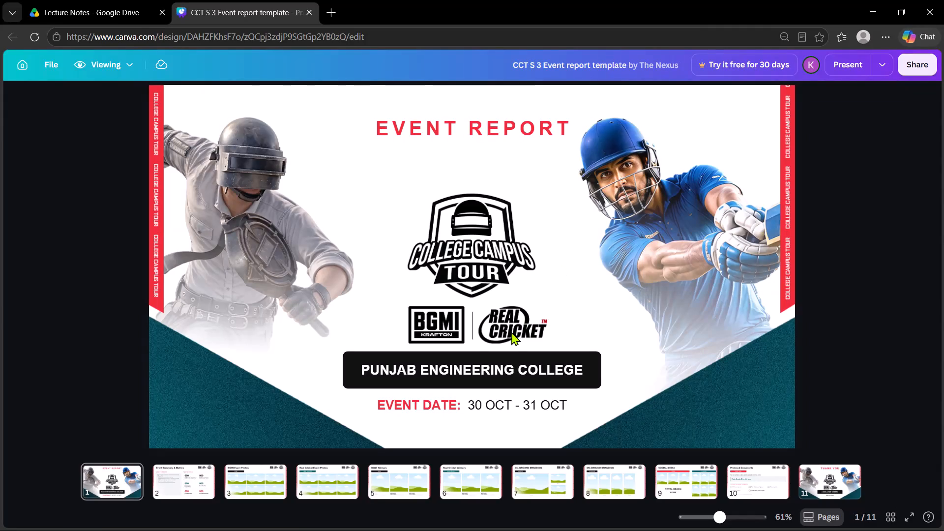
# Review the event report template's pages from the cover through the closing Thank You page, ending on the BGMI Event Photos page.
pyautogui.click(188, 472)
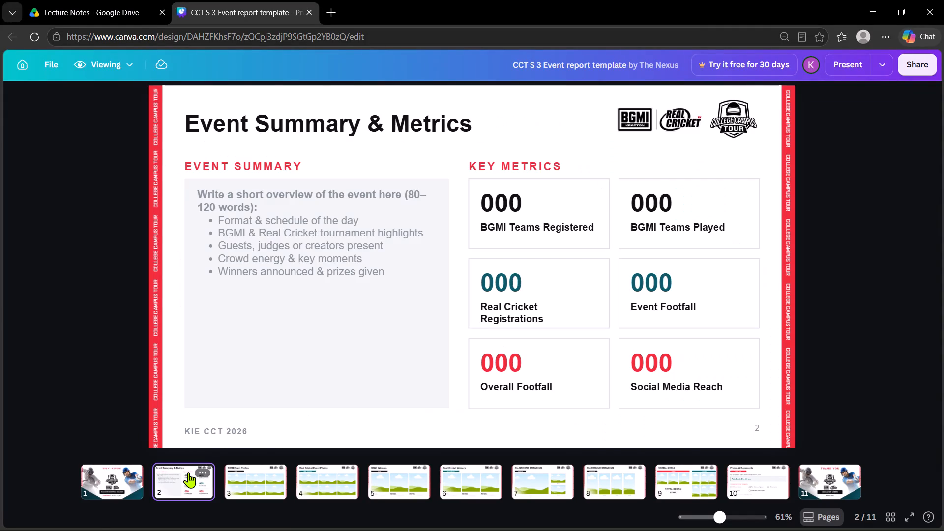
pyautogui.click(119, 487)
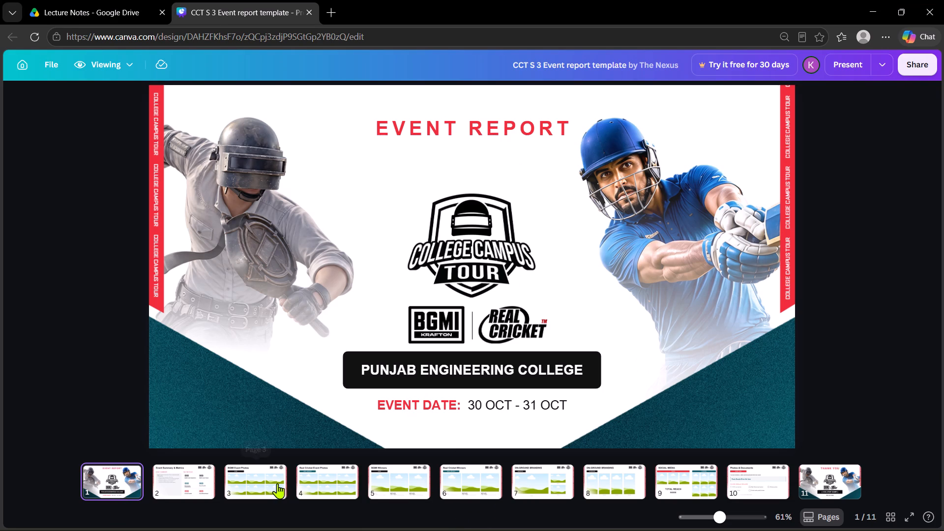
pyautogui.click(261, 479)
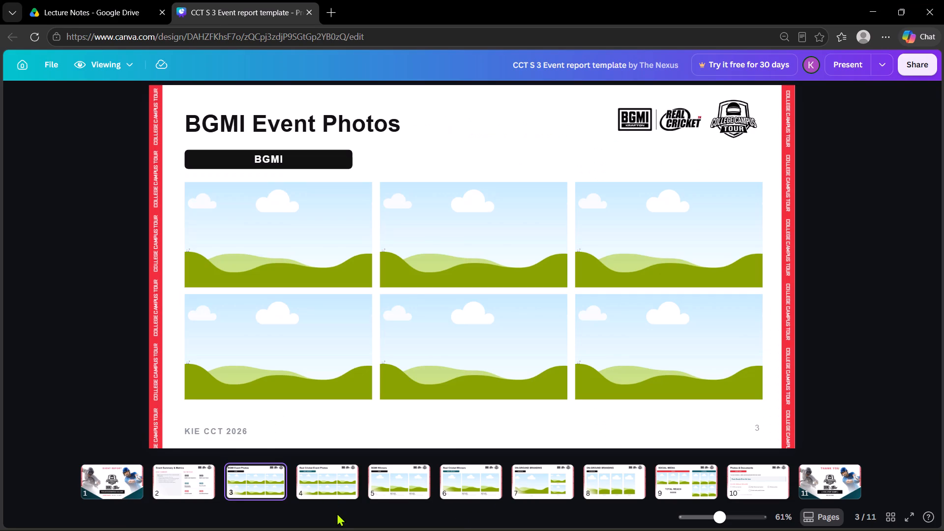
pyautogui.click(340, 490)
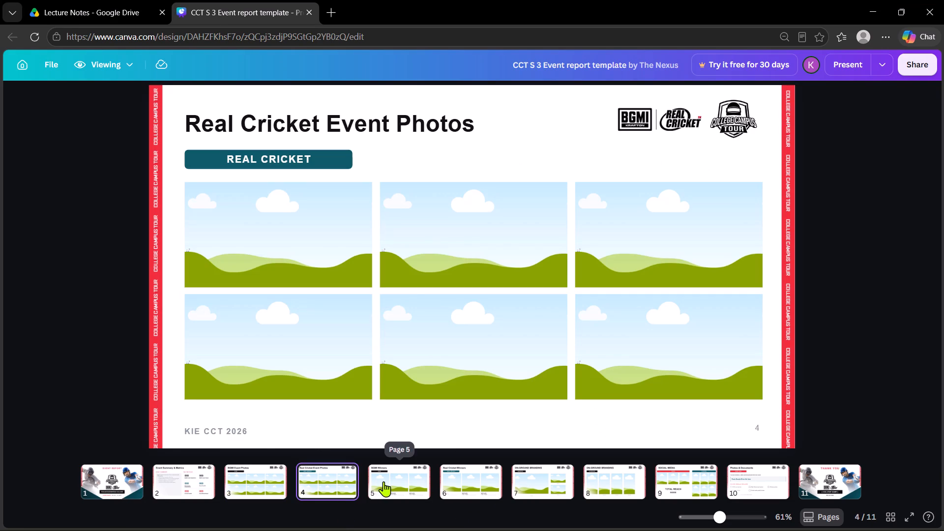
pyautogui.click(395, 482)
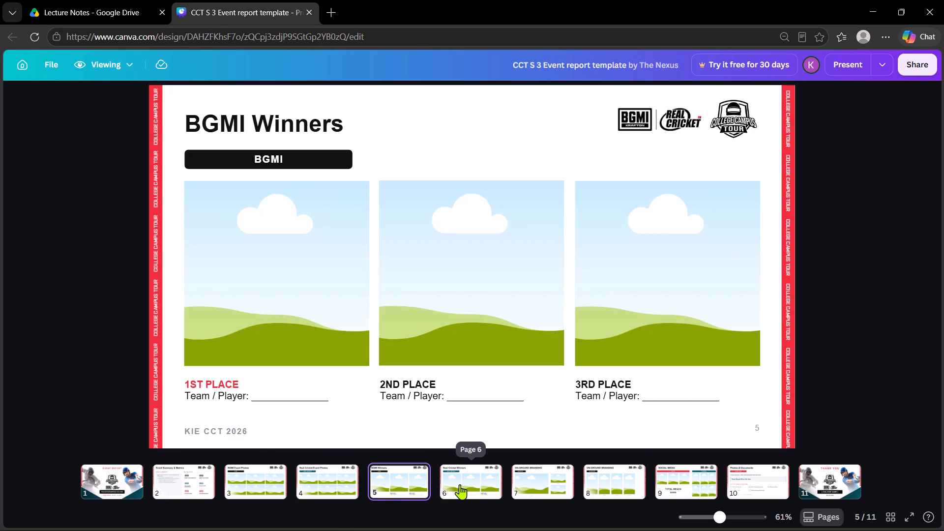
pyautogui.click(463, 485)
pyautogui.click(539, 488)
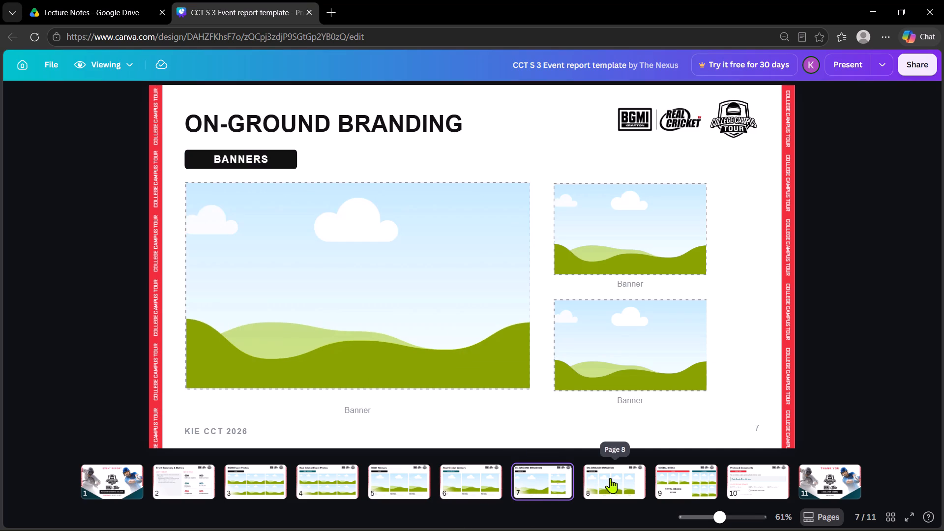
pyautogui.click(610, 478)
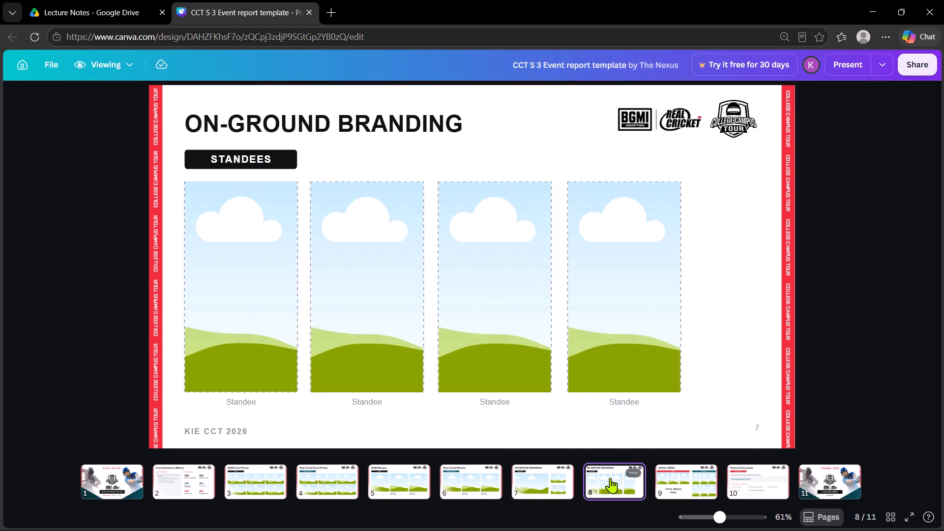
pyautogui.click(566, 478)
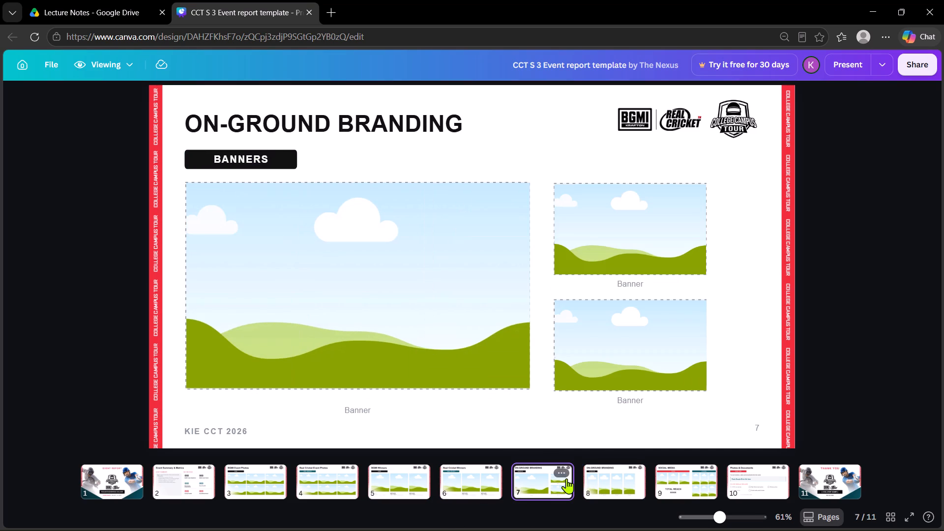
pyautogui.click(609, 490)
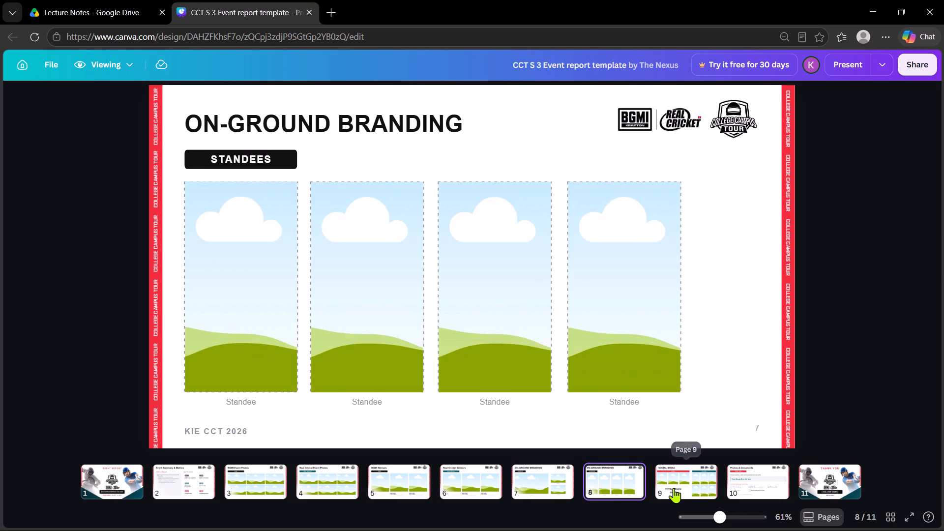
pyautogui.click(674, 488)
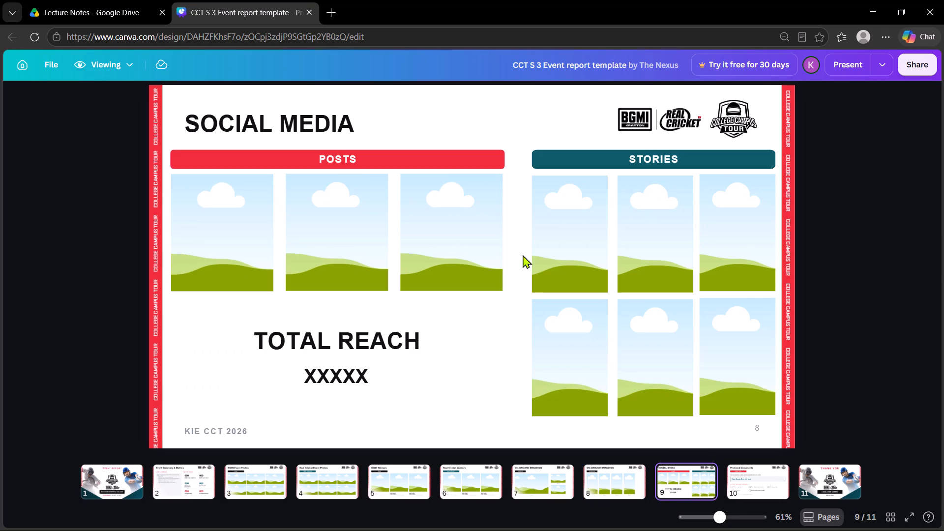
pyautogui.click(763, 487)
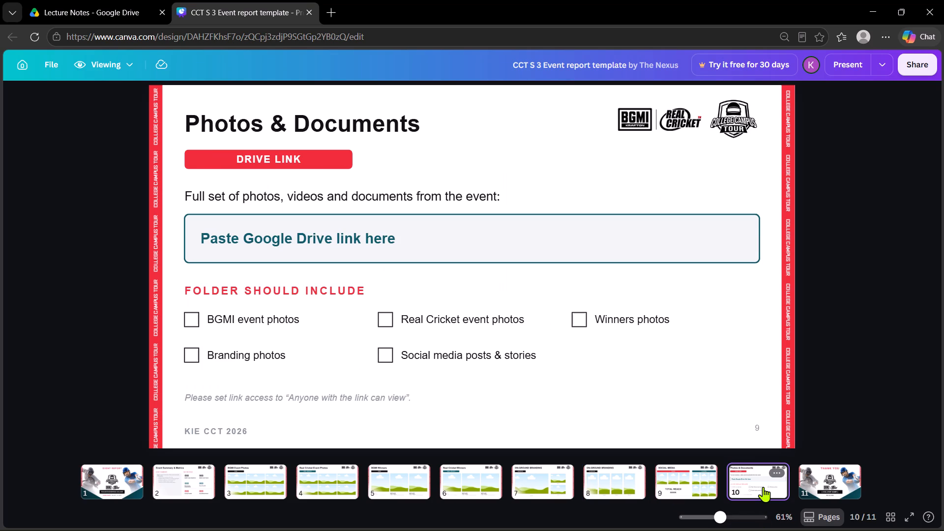
pyautogui.click(802, 484)
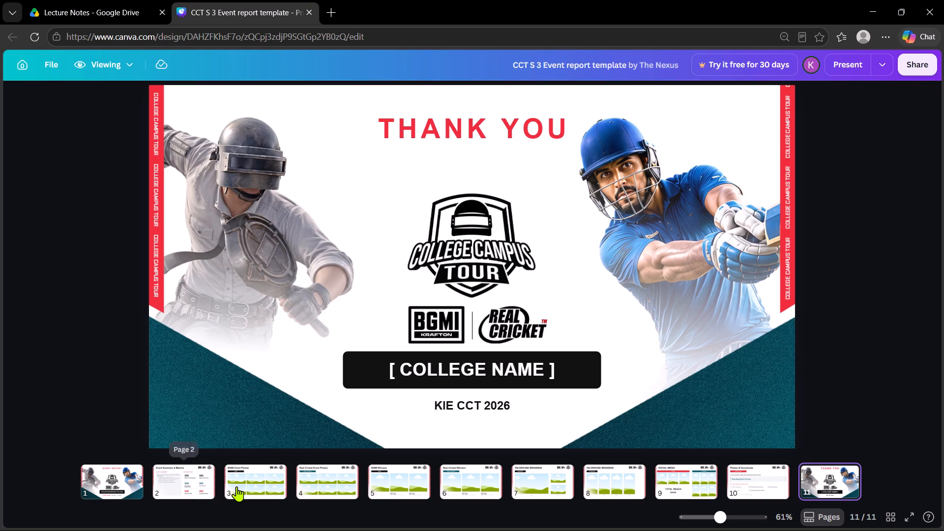
pyautogui.click(257, 486)
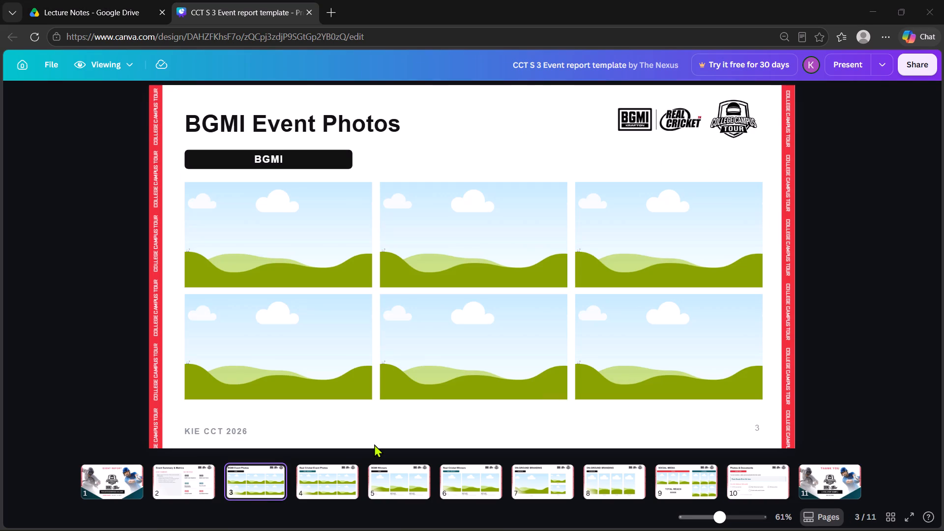
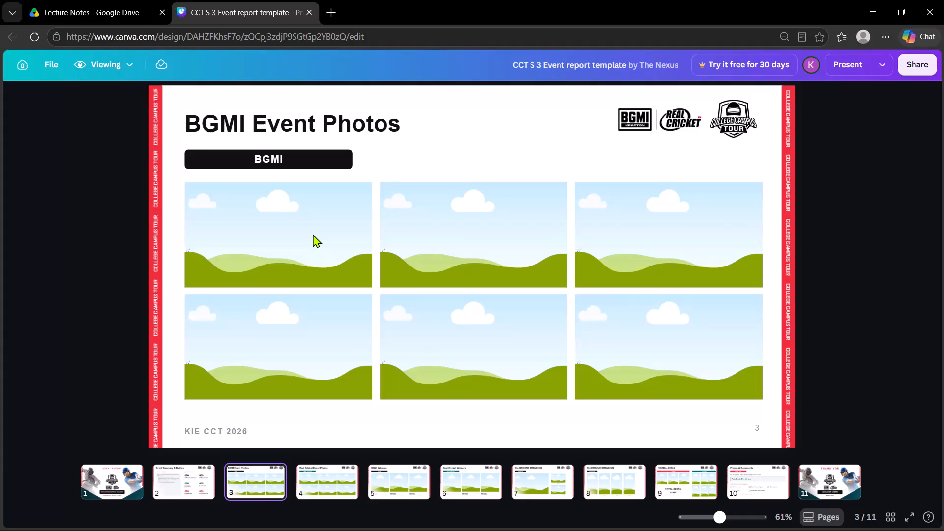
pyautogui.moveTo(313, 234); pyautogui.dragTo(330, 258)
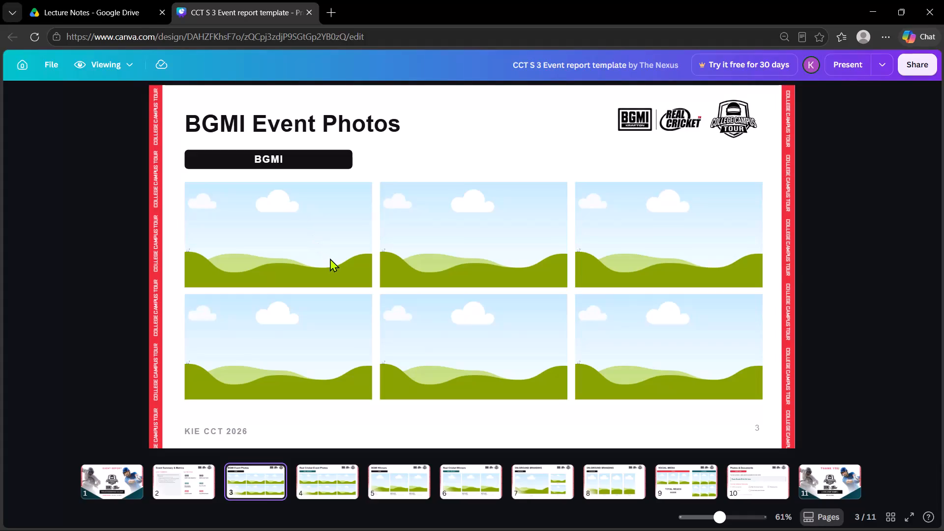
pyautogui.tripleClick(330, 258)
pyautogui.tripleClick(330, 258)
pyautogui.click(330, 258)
# Search the computer for "canva" and launch the Canva desktop app.
pyautogui.click(222, 518)
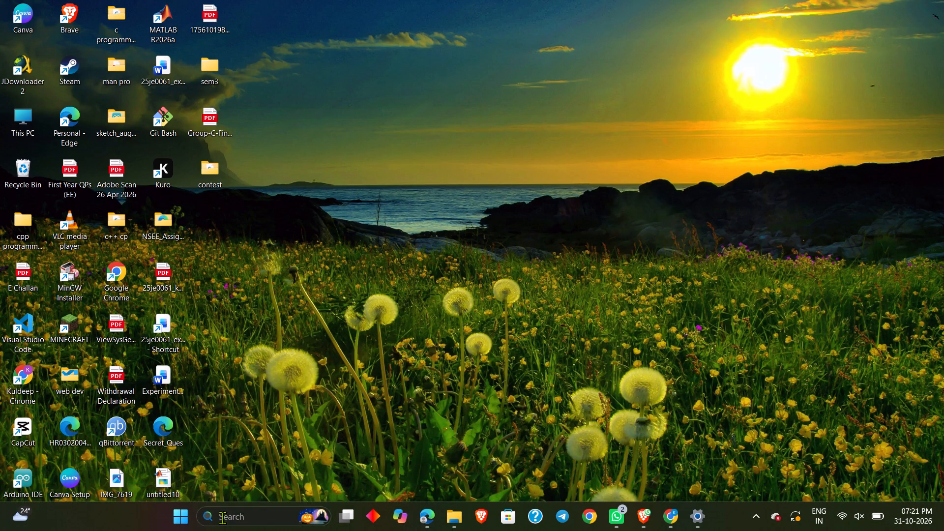
pyautogui.write('ca')
pyautogui.write('nva')
pyautogui.press('Return')
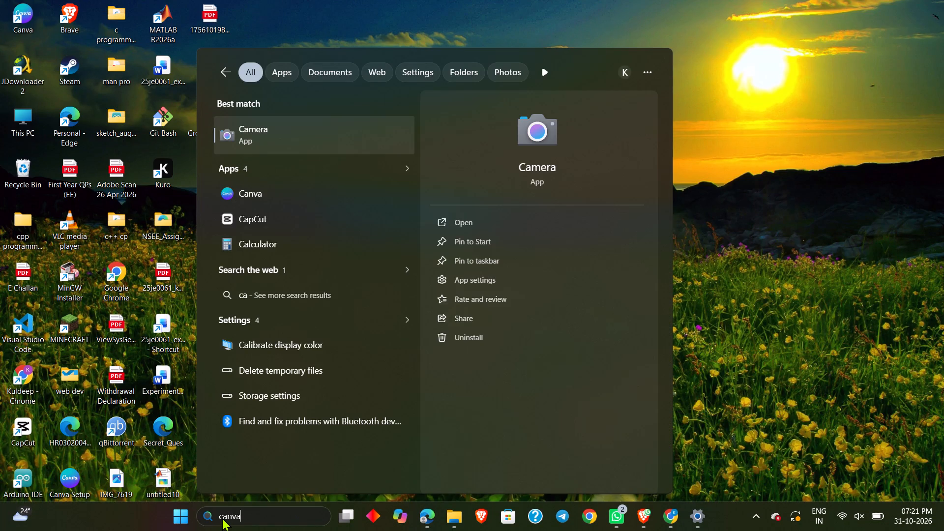
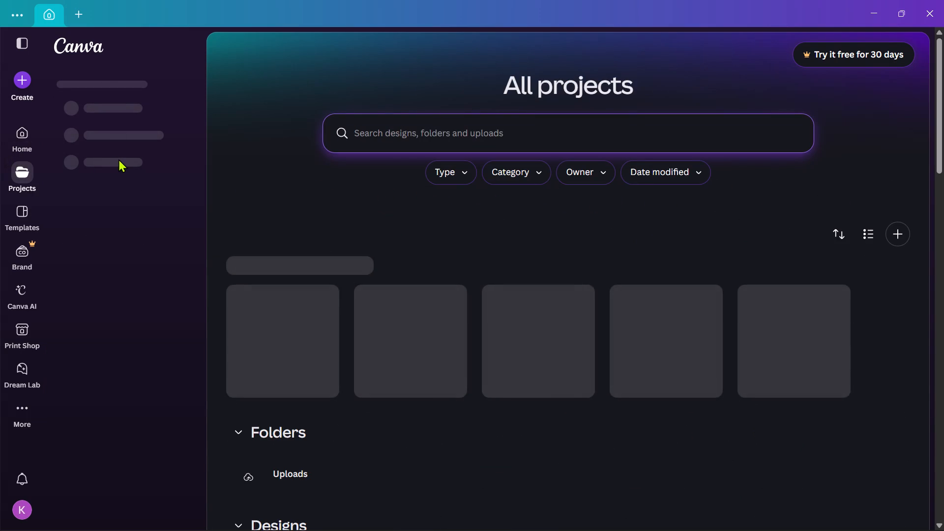
# Open the CCT S 3 Event report template design from the projects page.
pyautogui.click(269, 312)
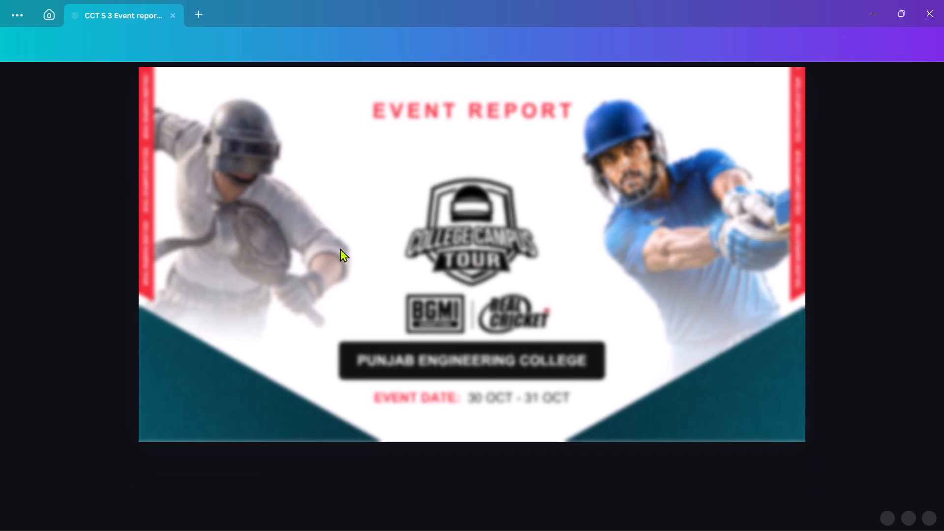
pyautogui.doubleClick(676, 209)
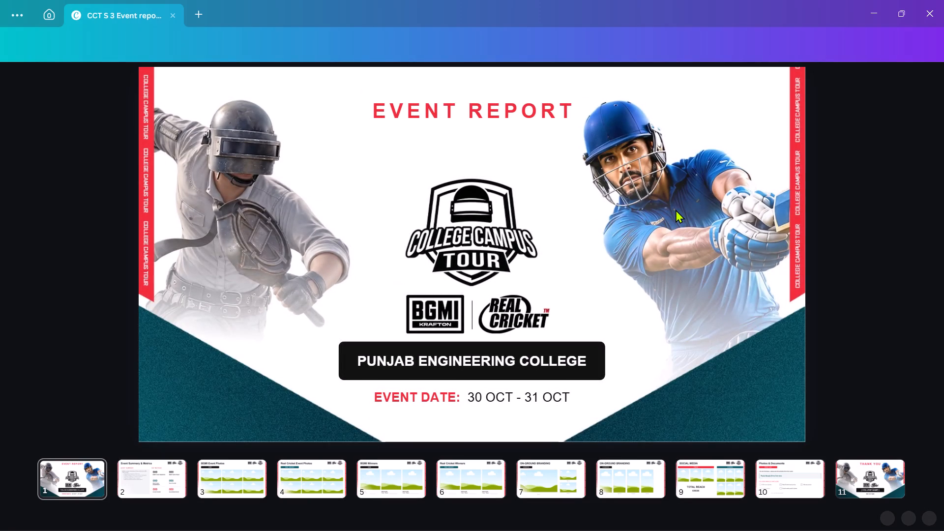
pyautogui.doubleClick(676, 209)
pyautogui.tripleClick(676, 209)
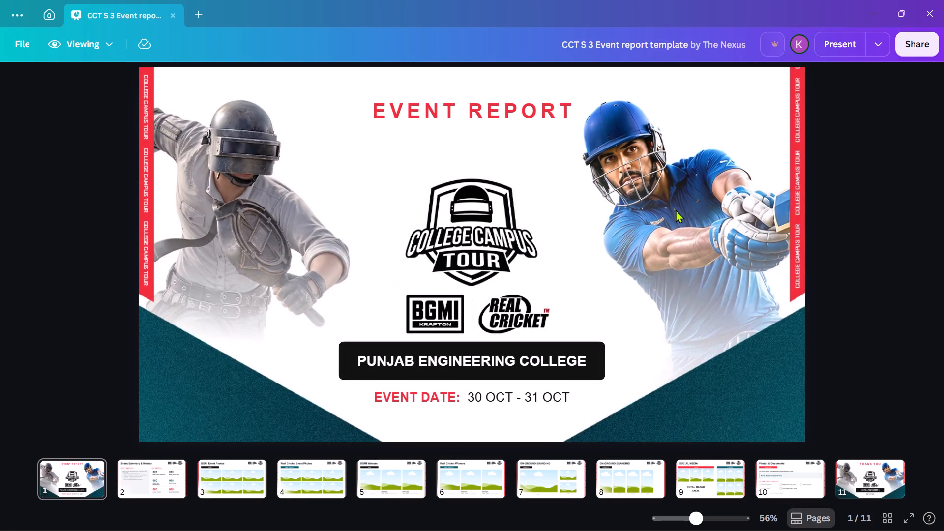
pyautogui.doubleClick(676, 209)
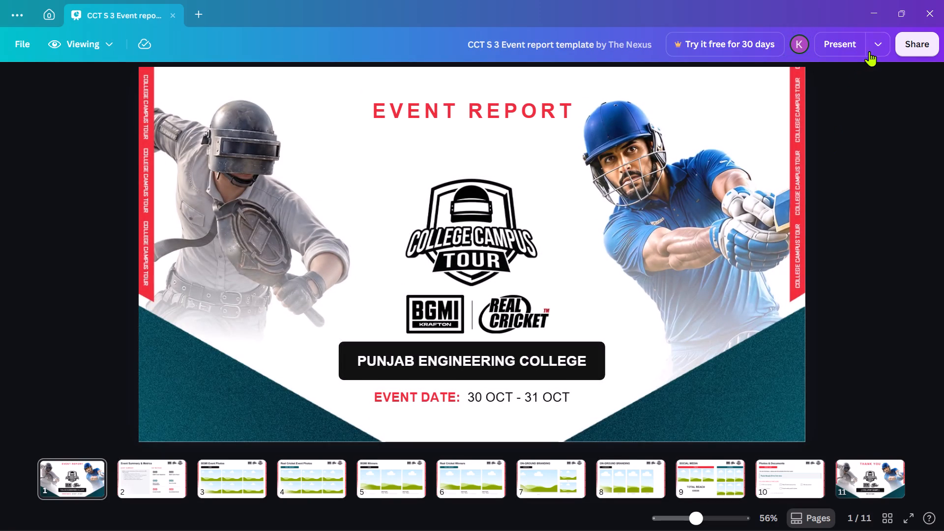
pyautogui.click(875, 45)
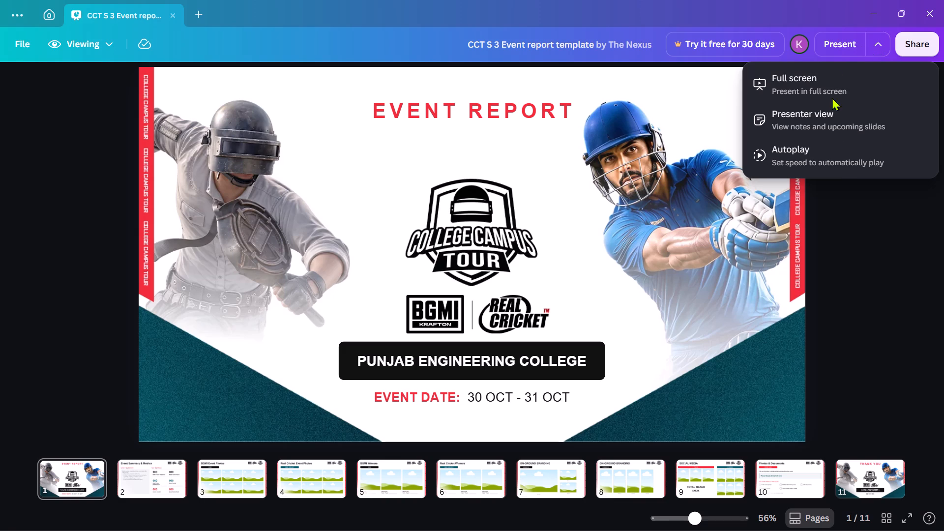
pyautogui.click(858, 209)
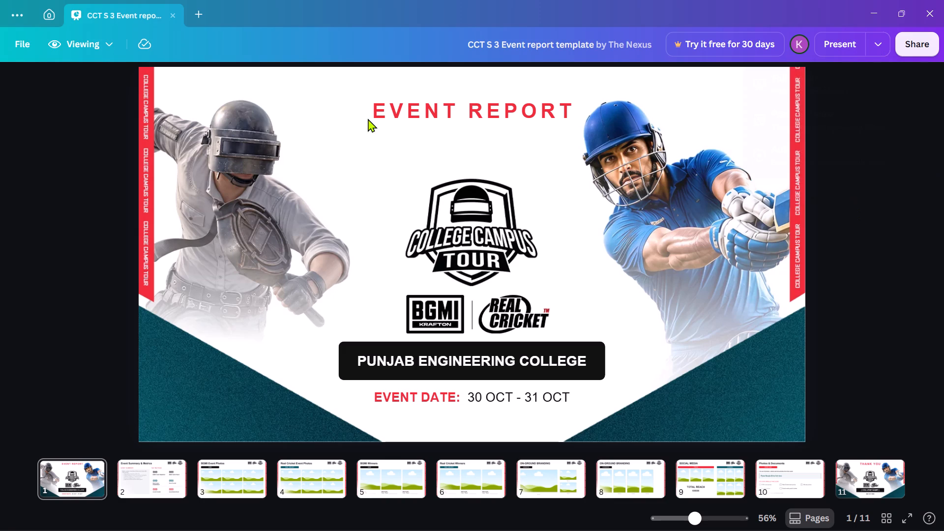
# Try to switch the report template from viewing to editing mode, and request edit access from The Nexus.
pyautogui.click(115, 44)
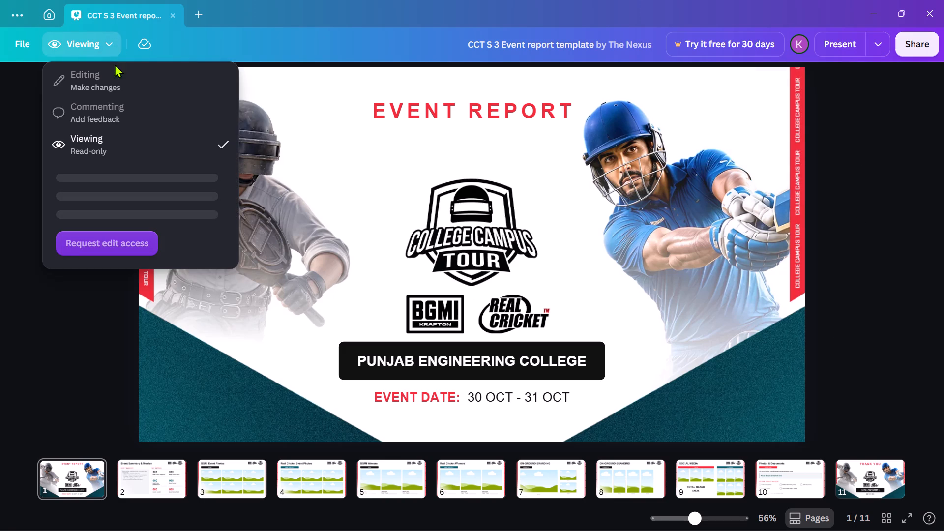
pyautogui.click(105, 87)
pyautogui.doubleClick(105, 87)
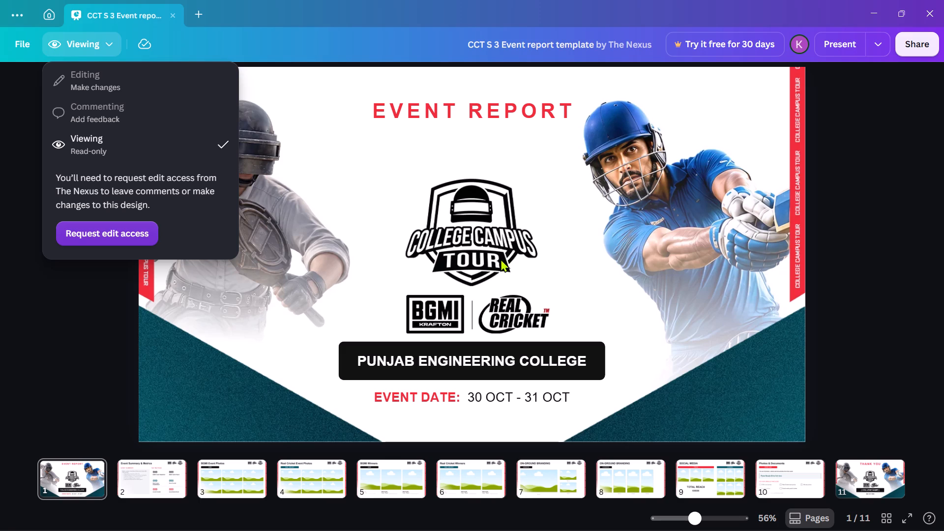
pyautogui.moveTo(82, 88); pyautogui.dragTo(121, 191)
pyautogui.moveTo(121, 191); pyautogui.dragTo(110, 237)
pyautogui.click(110, 237)
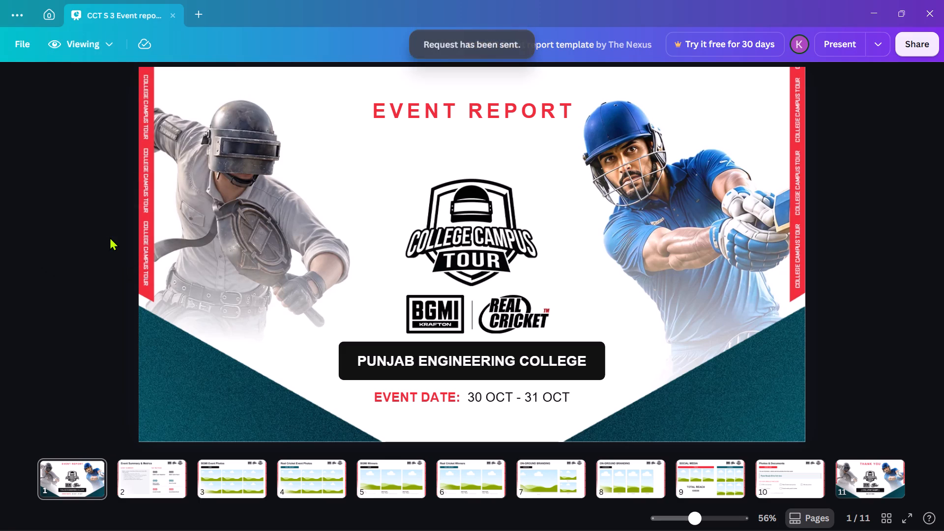
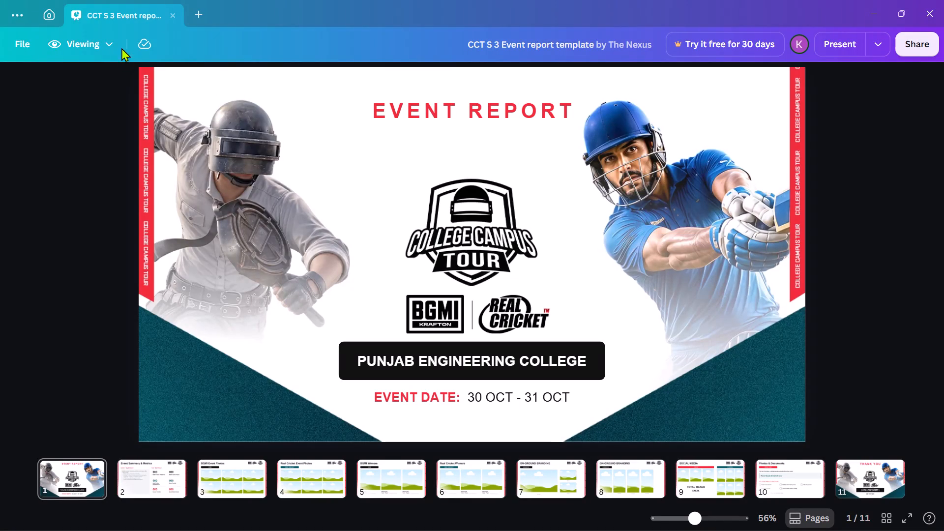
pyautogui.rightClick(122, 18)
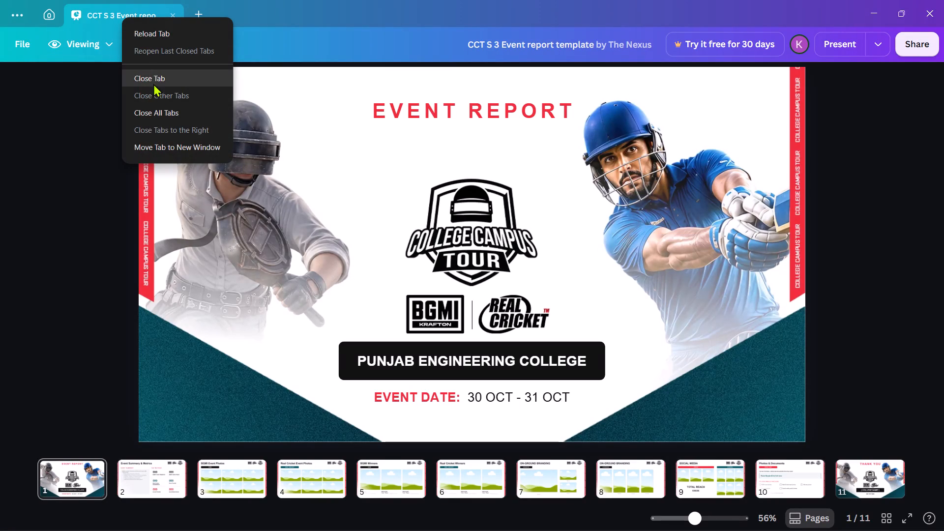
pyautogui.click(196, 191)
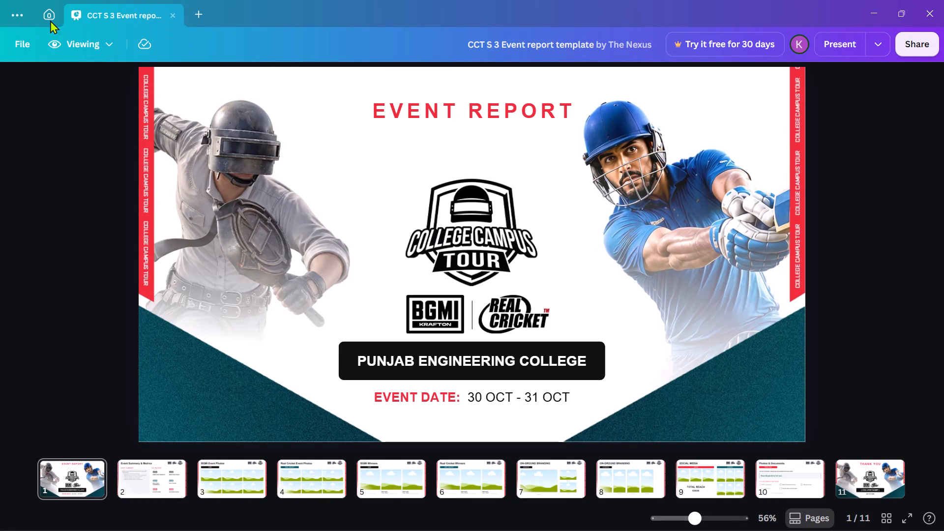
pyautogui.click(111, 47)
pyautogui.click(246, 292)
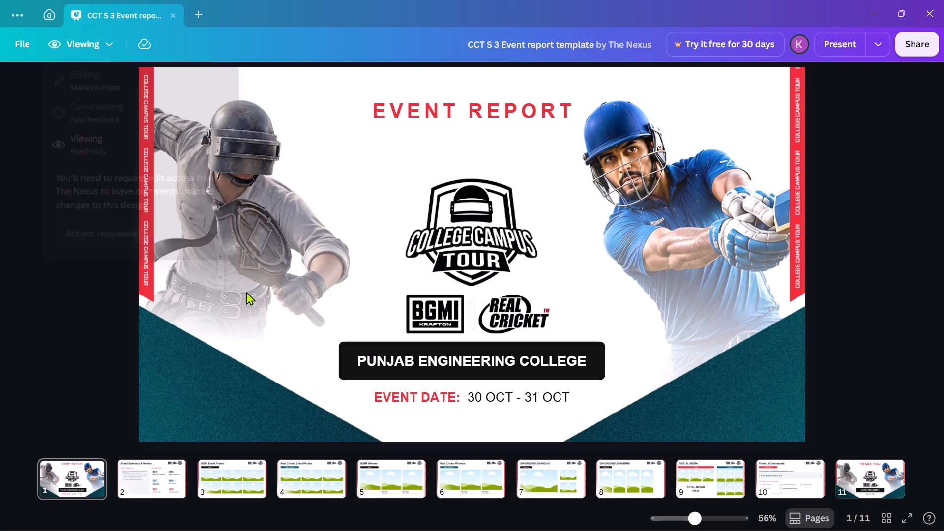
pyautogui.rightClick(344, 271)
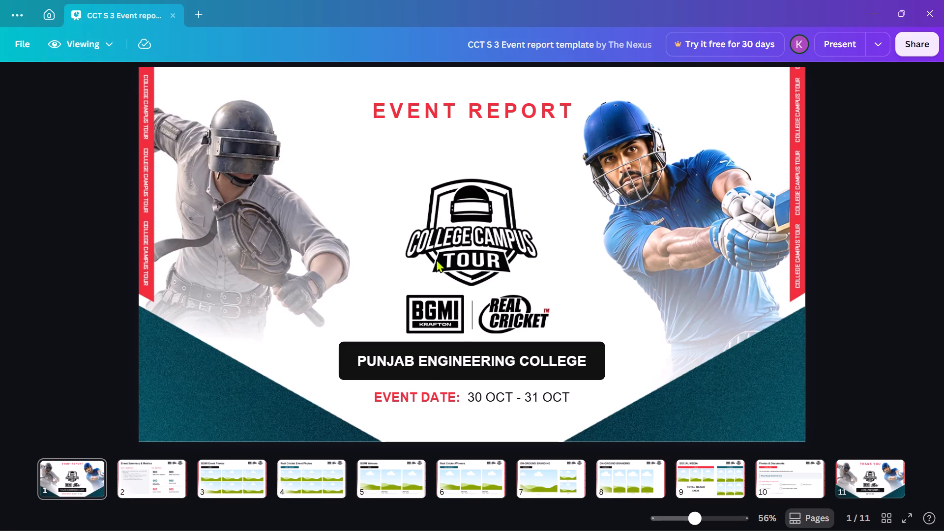
# Make an editable copy of the view-only CCT S 3 Event report template.
pyautogui.click(633, 481)
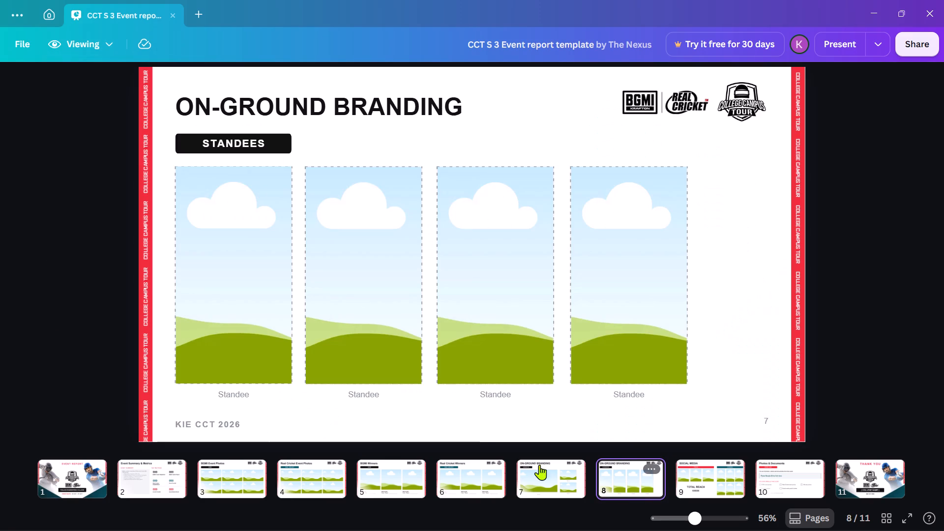
pyautogui.click(235, 475)
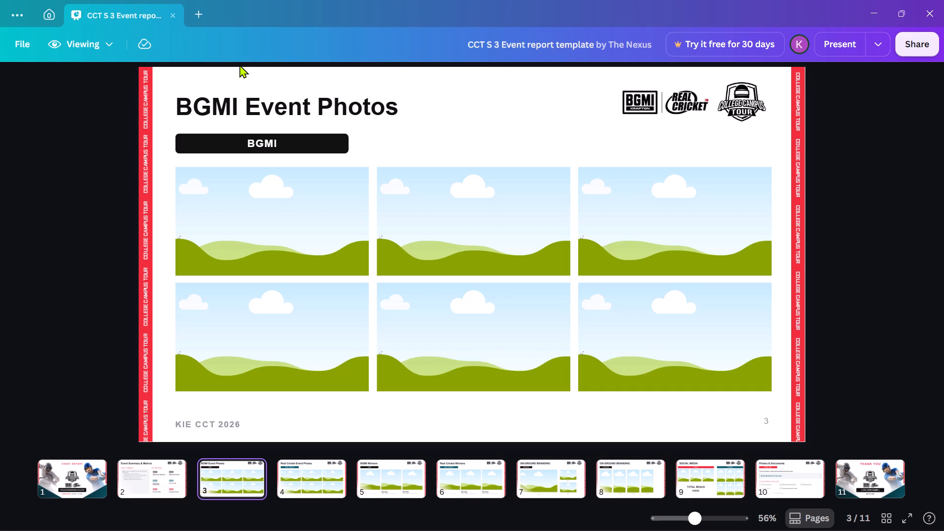
pyautogui.click(19, 47)
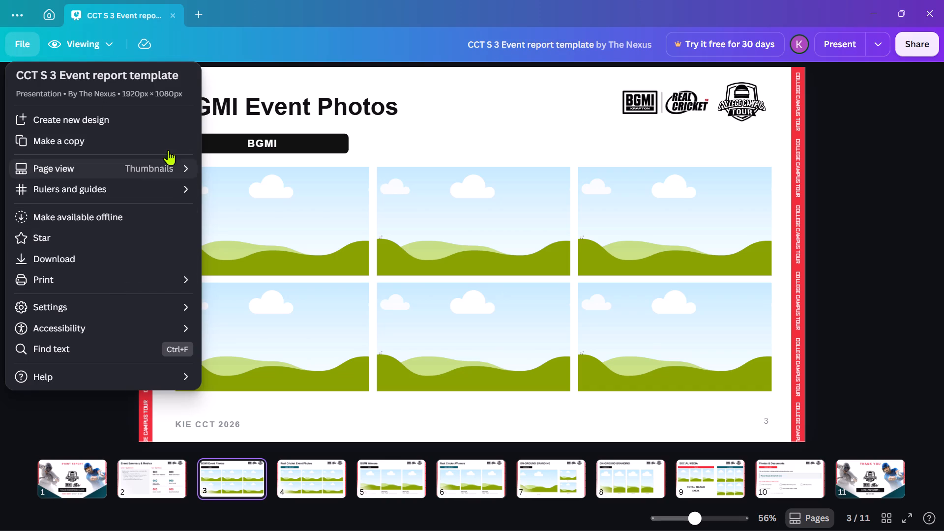
pyautogui.click(154, 138)
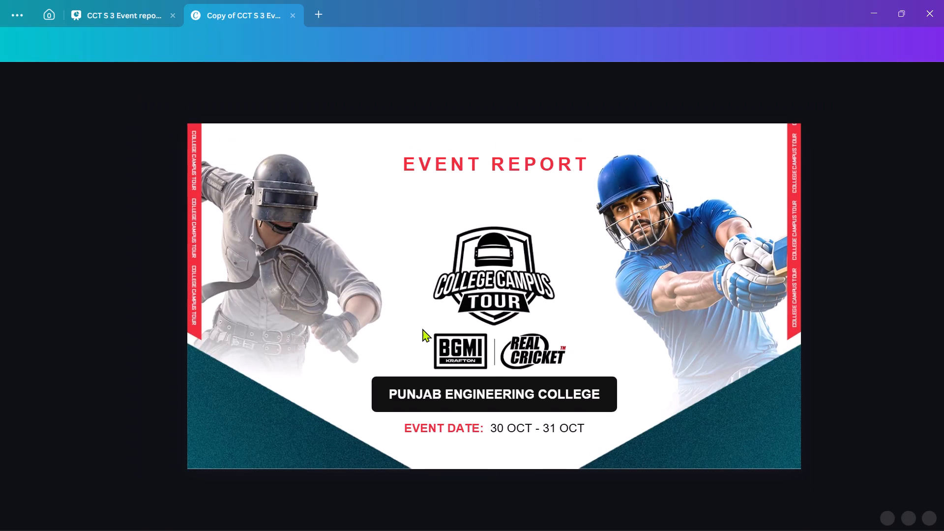
# Look through the copied report's cover, BGMI Event Photos, BGMI Winners and Real Cricket Winners pages and examine their photo placeholders.
pyautogui.doubleClick(448, 358)
pyautogui.click(412, 295)
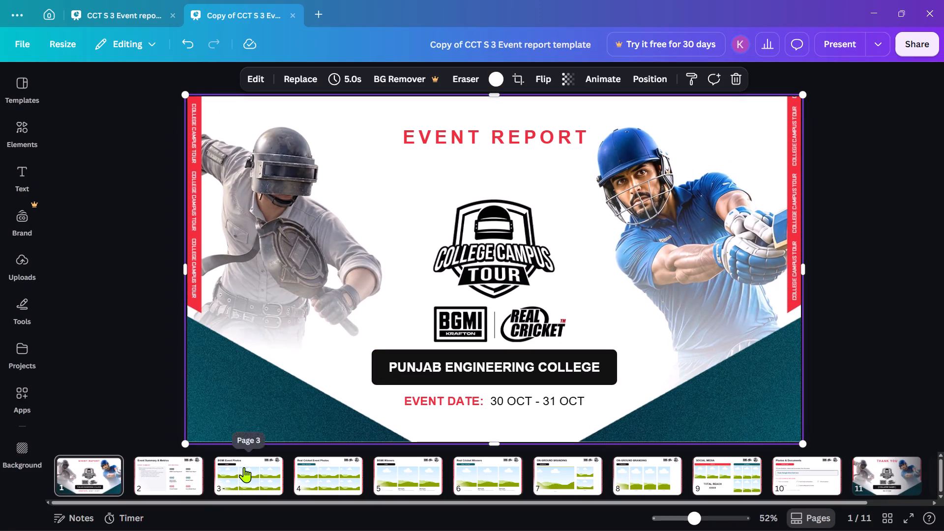
pyautogui.click(244, 467)
pyautogui.click(349, 254)
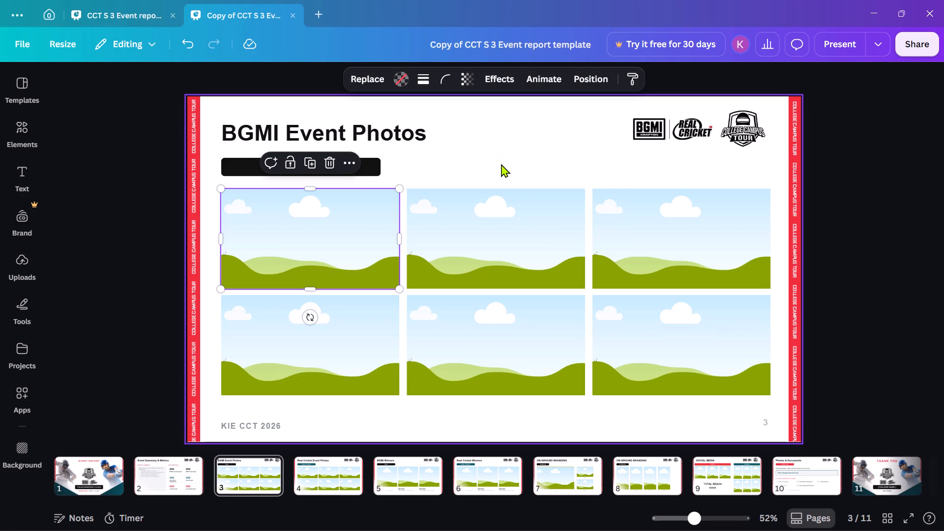
pyautogui.click(404, 481)
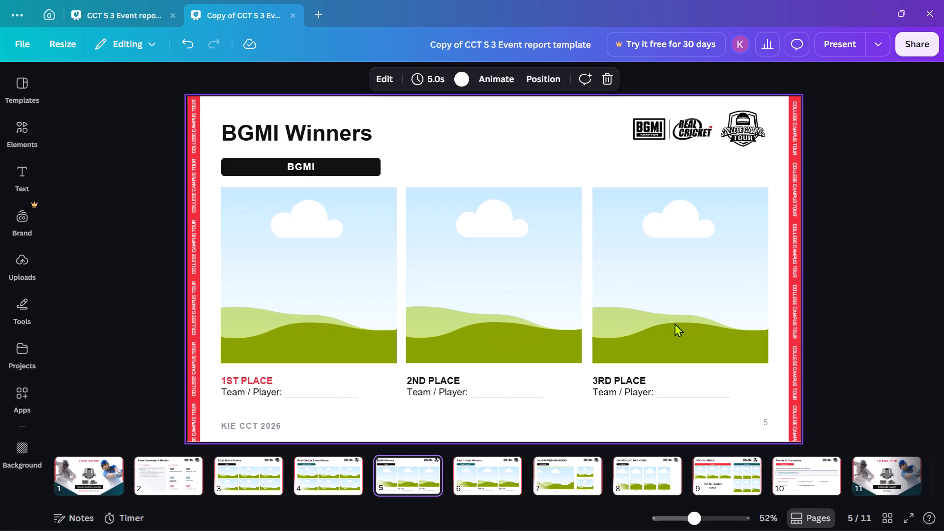
pyautogui.click(557, 467)
pyautogui.click(481, 469)
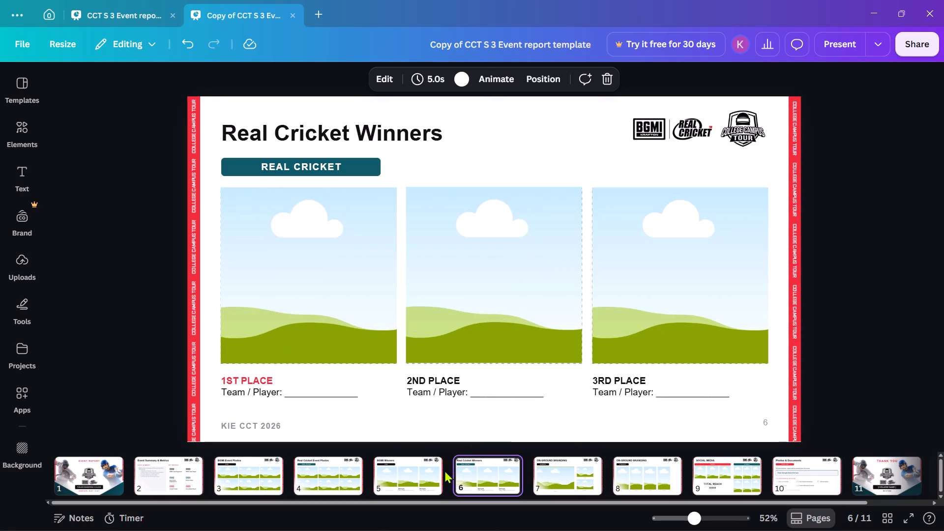
pyautogui.click(425, 470)
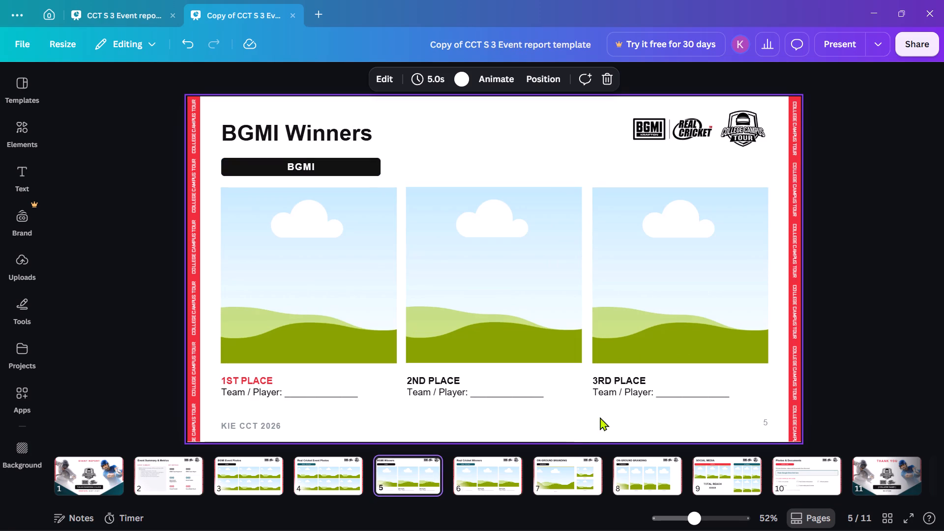
pyautogui.click(619, 413)
# Switch from the copied event report to another open window.
pyautogui.hotkey('alt', 'Tab')
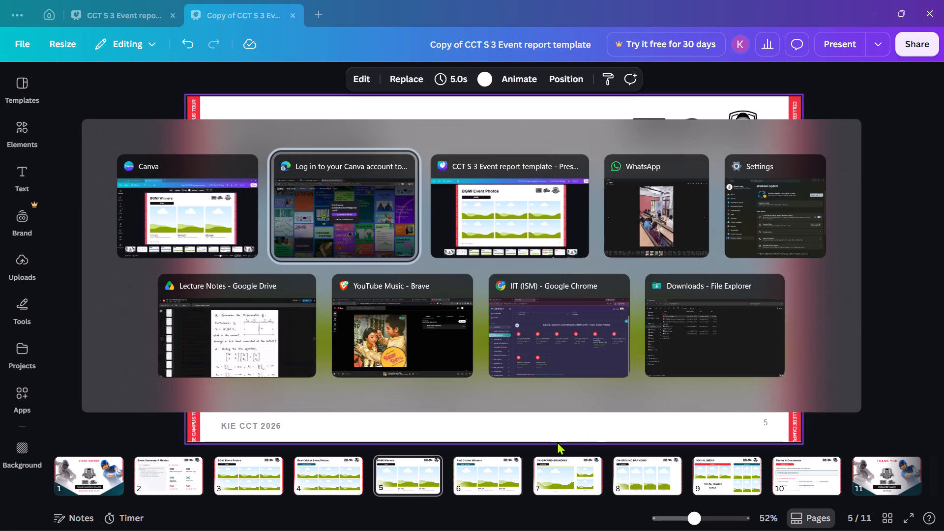
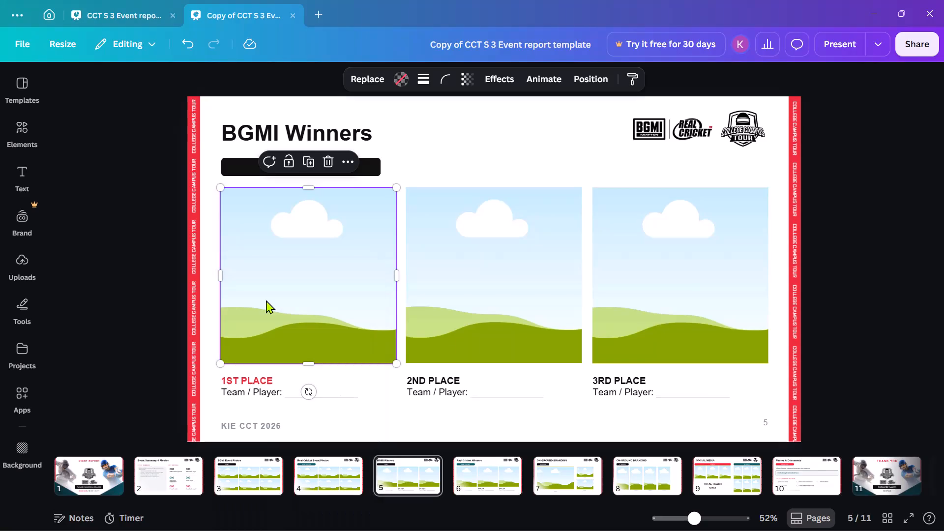
# Place the champions team photo from the other window into the 1st place frame on the BGMI Winners page.
pyautogui.moveTo(484, 288); pyautogui.dragTo(335, 281)
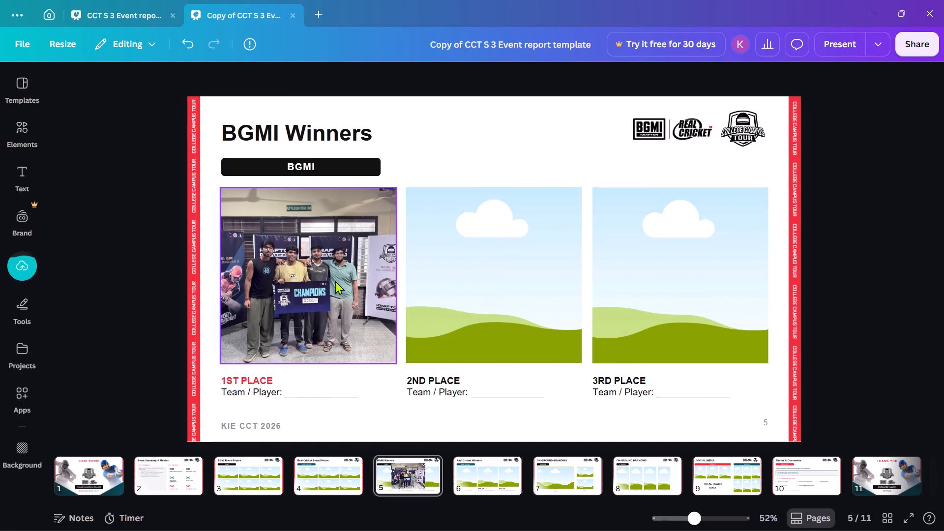
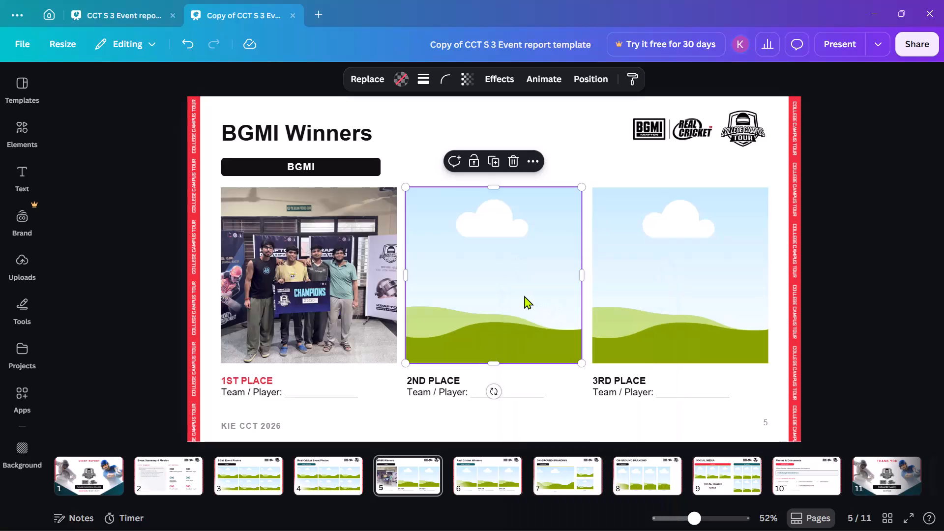
# Place the second-place team photo into the 2nd place frame on the BGMI Winners page.
pyautogui.moveTo(518, 273); pyautogui.dragTo(503, 315)
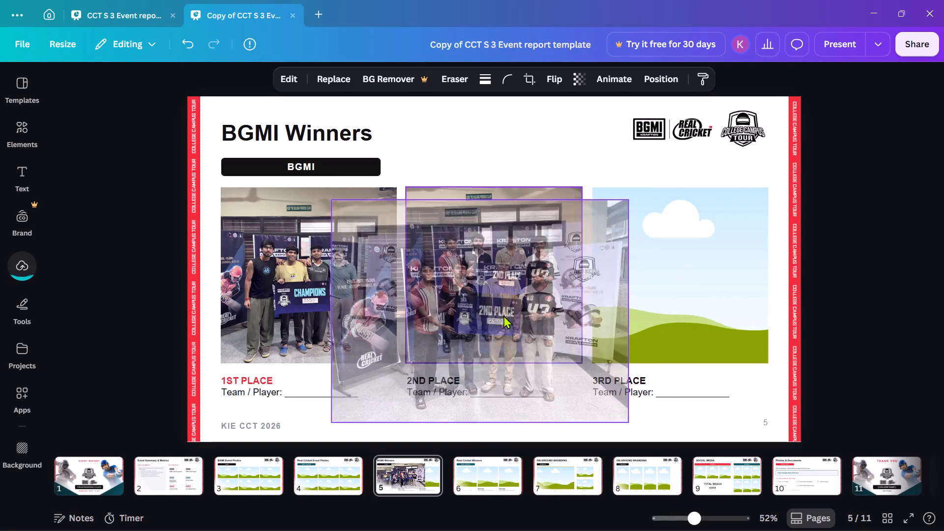
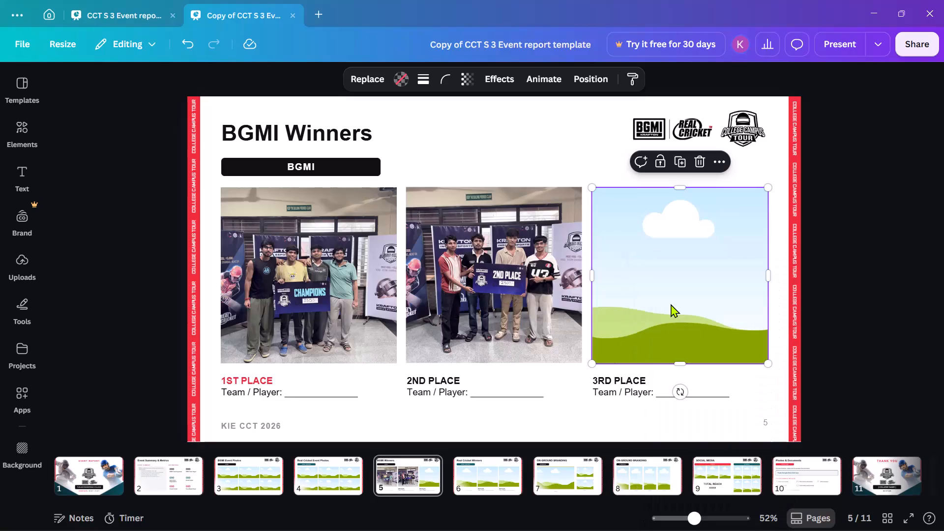
# Place the third-place team photo into the 3rd place frame on the BGMI Winners page.
pyautogui.click(646, 282)
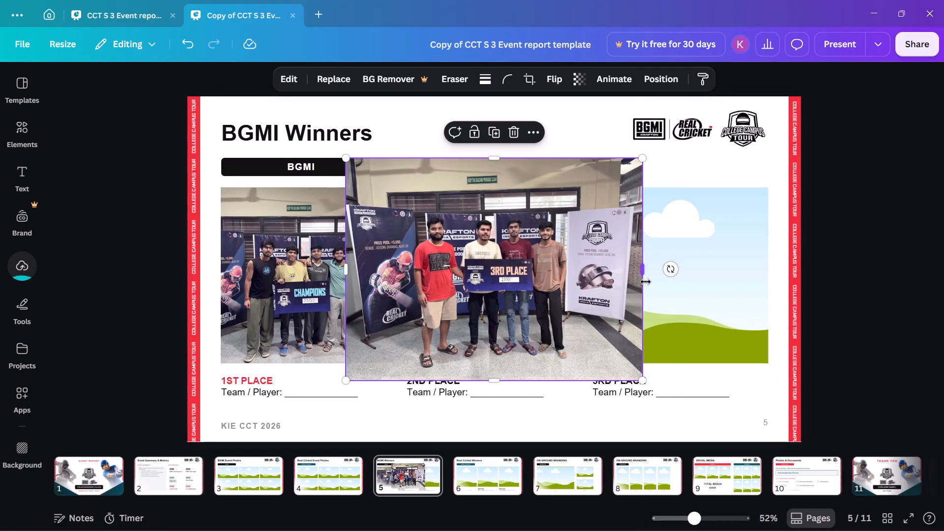
pyautogui.moveTo(608, 281); pyautogui.dragTo(659, 297)
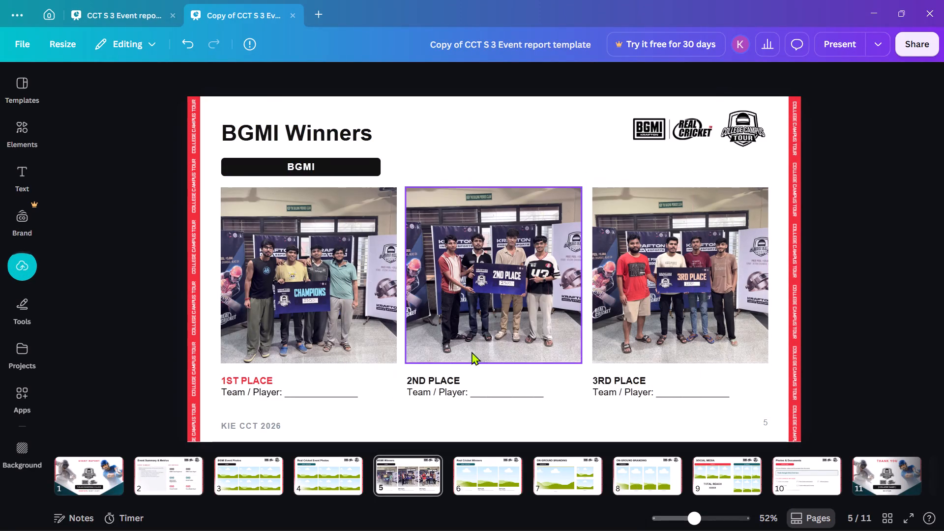
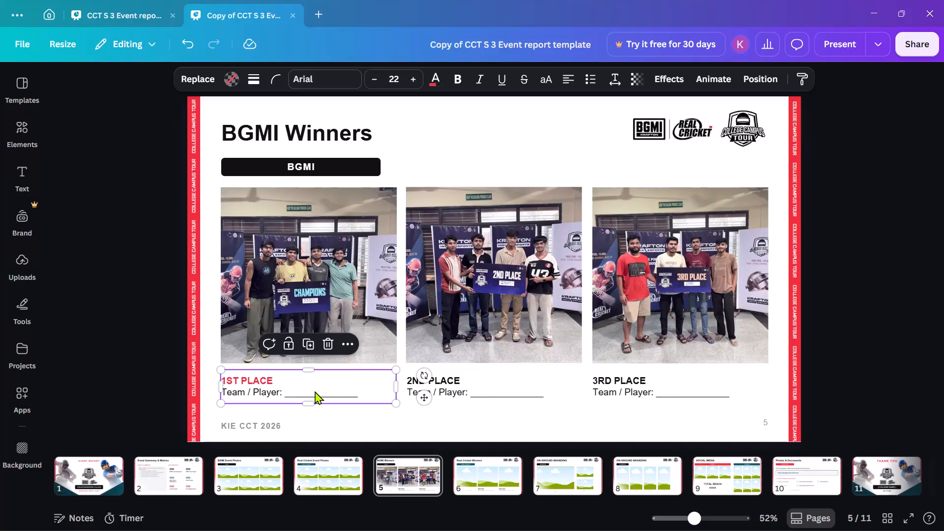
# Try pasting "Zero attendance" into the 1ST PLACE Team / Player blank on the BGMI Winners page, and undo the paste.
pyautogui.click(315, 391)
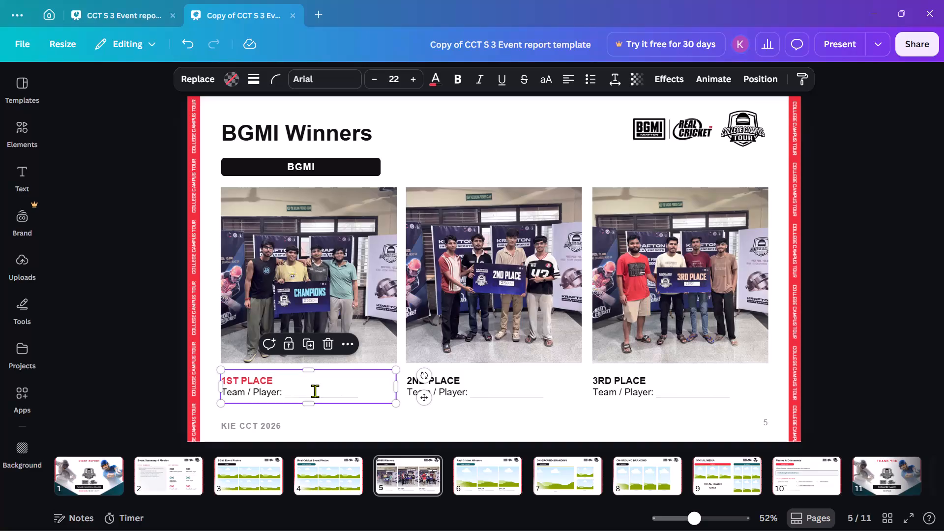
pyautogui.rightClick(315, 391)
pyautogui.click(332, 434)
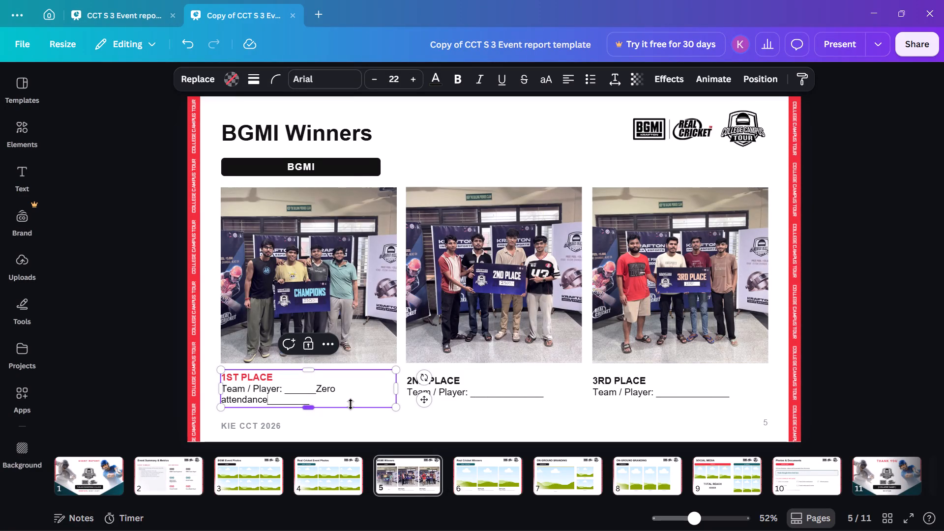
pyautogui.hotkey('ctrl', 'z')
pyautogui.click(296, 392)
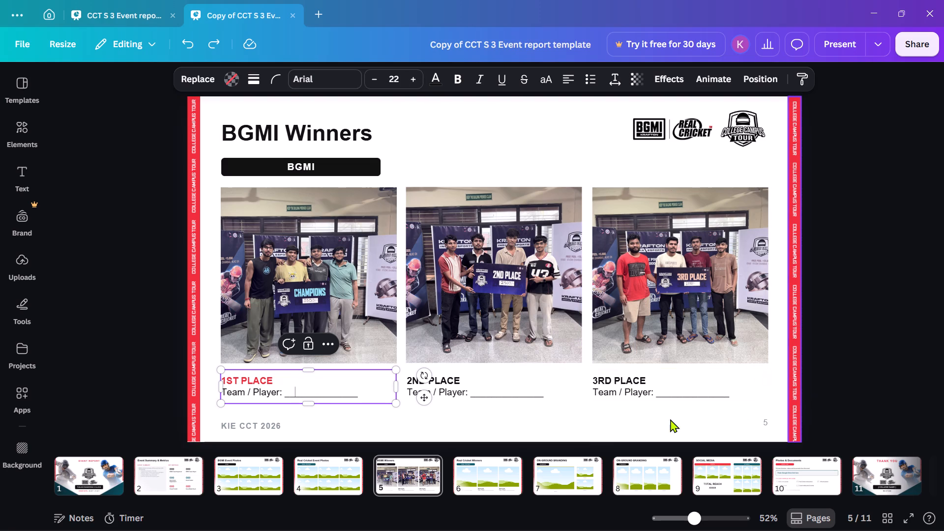
# Leave the 1ST PLACE caption and go to the Real Cricket Winners page.
pyautogui.press('Right')
pyautogui.click(943, 307)
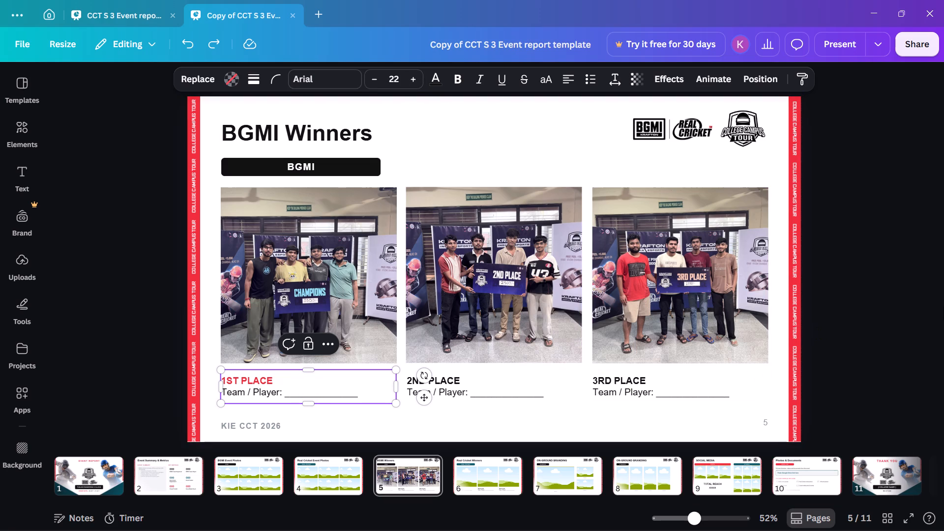
pyautogui.press('Right')
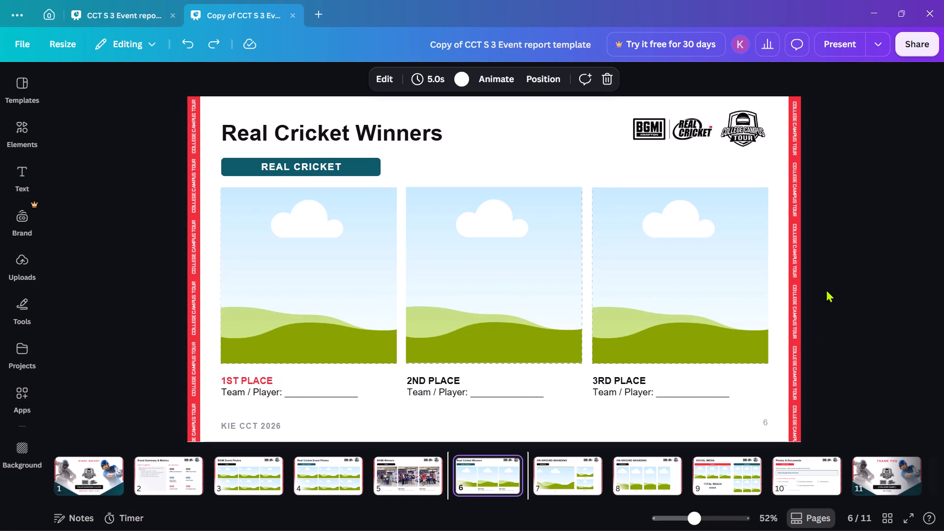
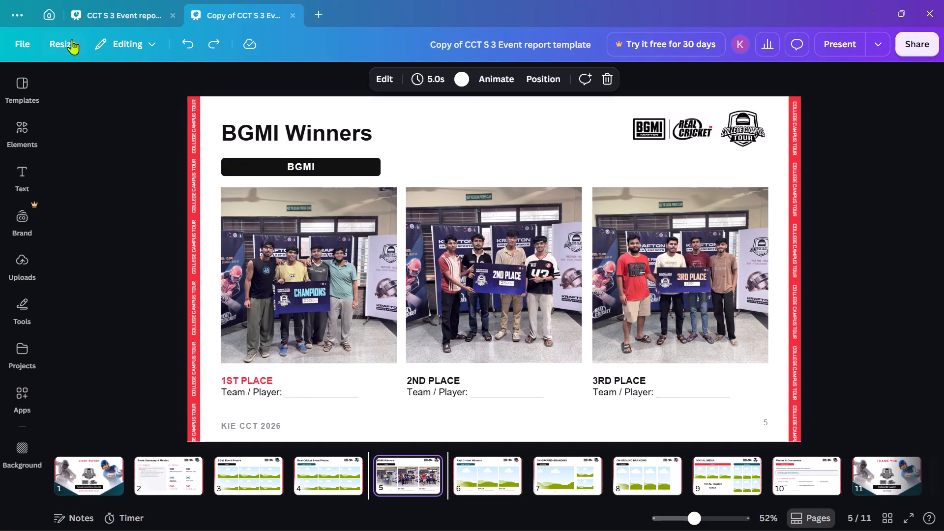
# Add a text box just above the 1ST PLACE Team / Player blank on the BGMI Winners page and open its placeholder text for editing.
pyautogui.click(32, 182)
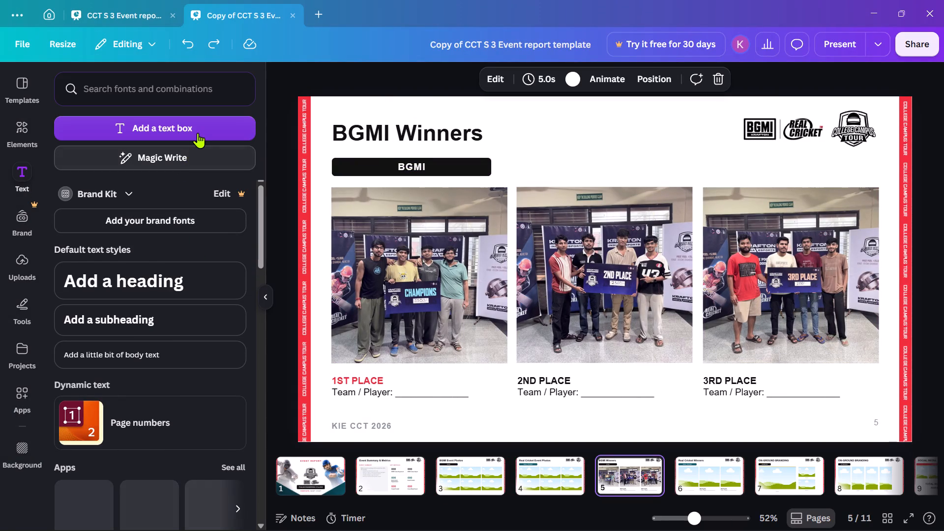
pyautogui.click(196, 125)
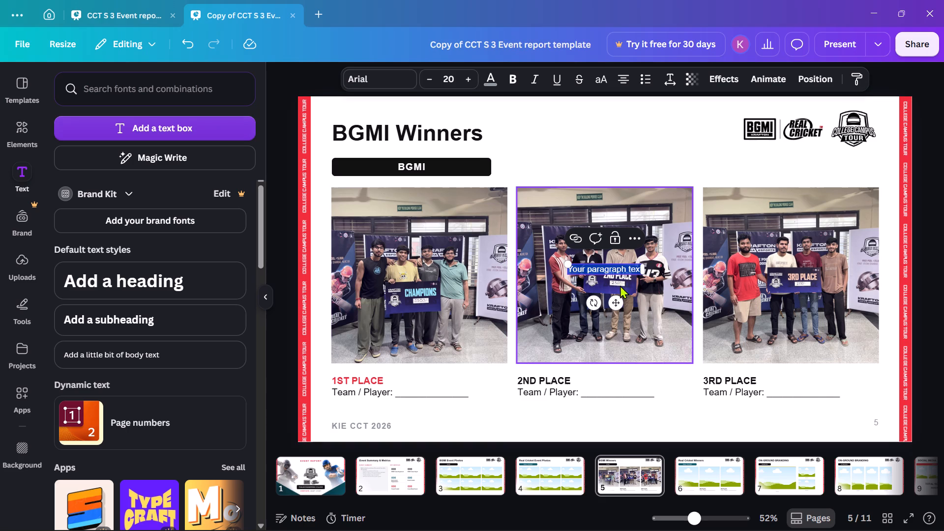
pyautogui.moveTo(613, 300); pyautogui.dragTo(450, 416)
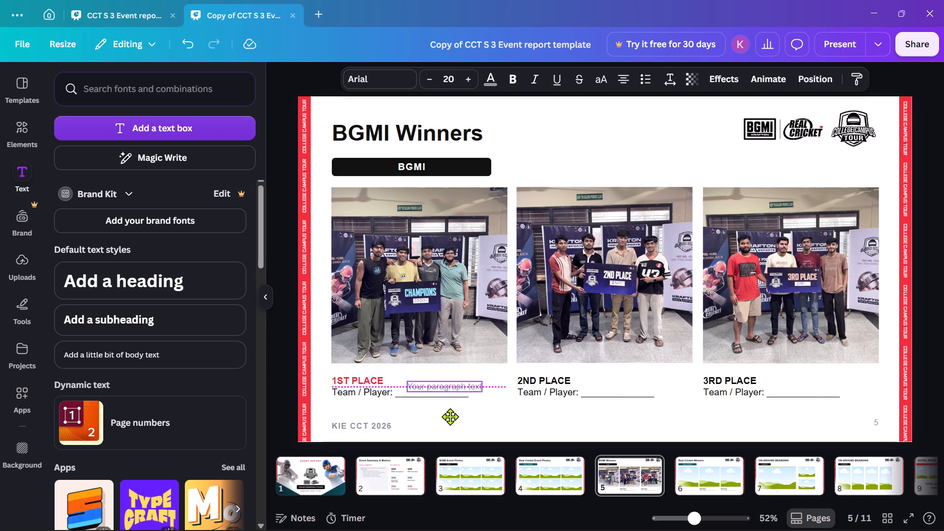
pyautogui.moveTo(450, 416); pyautogui.dragTo(448, 417)
pyautogui.click(431, 387)
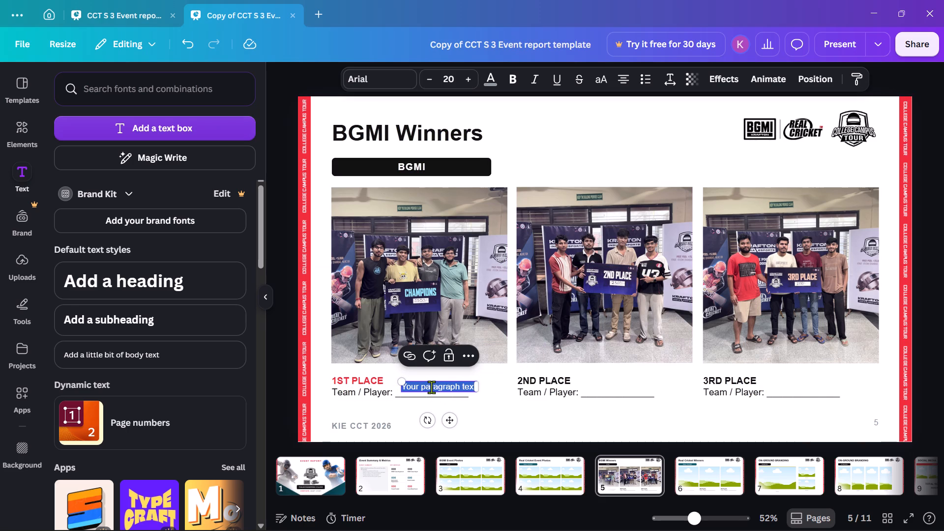
pyautogui.click(431, 387)
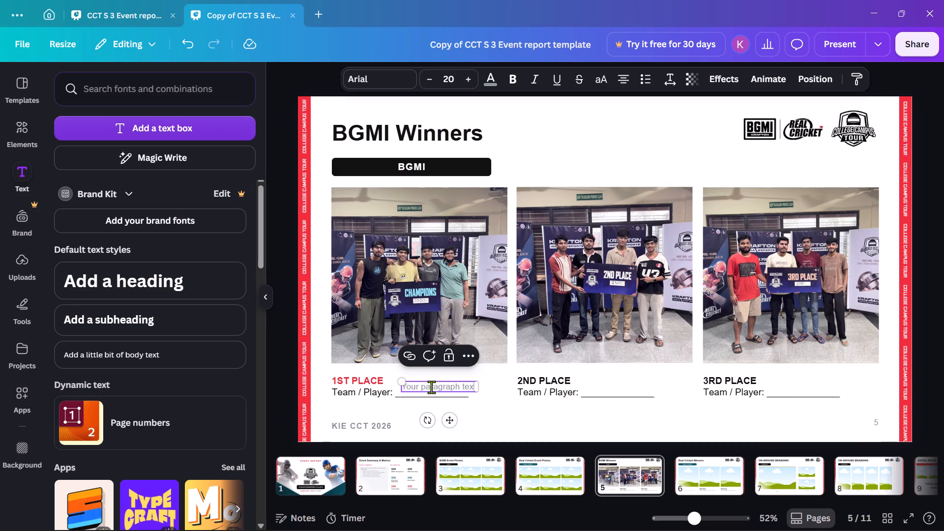
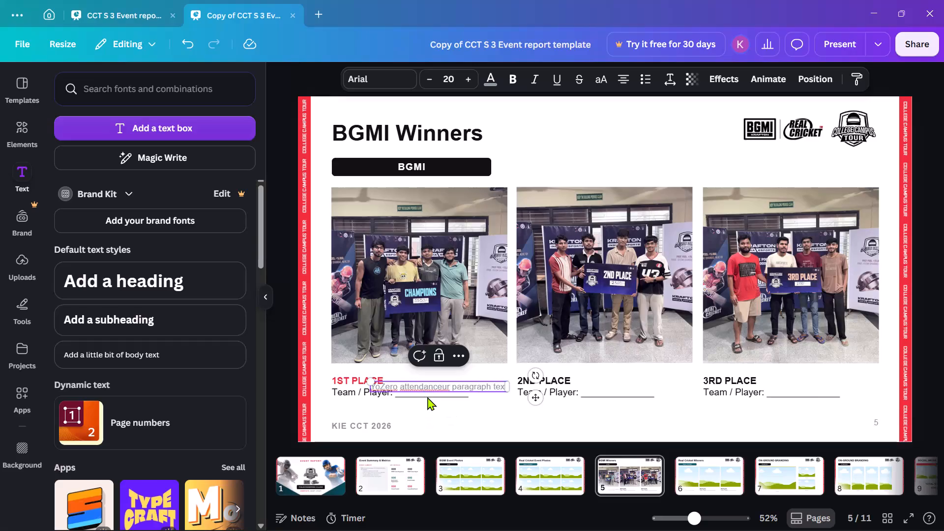
# Undo the misplaced paste and replace the new text box's placeholder with "Zero attendance" in dark gray, almost black, text.
pyautogui.hotkey('ctrl', 'z')
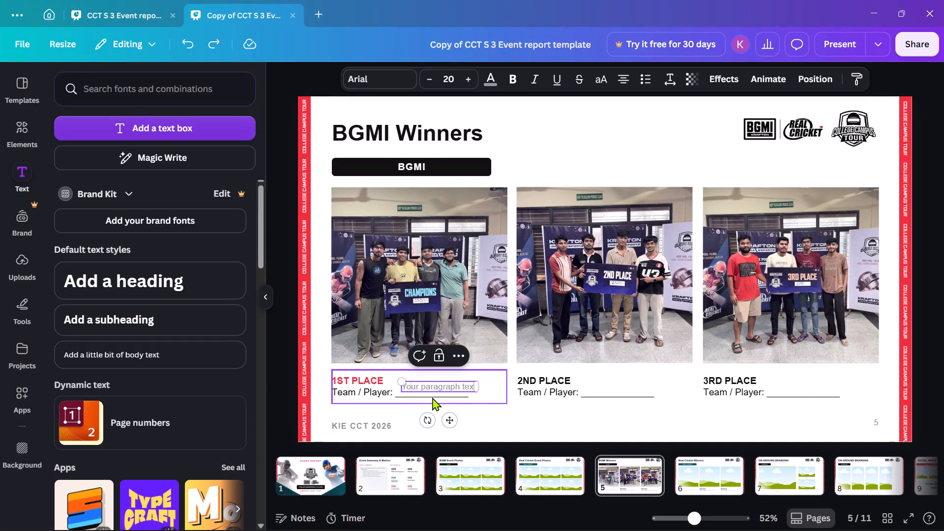
pyautogui.doubleClick(446, 390)
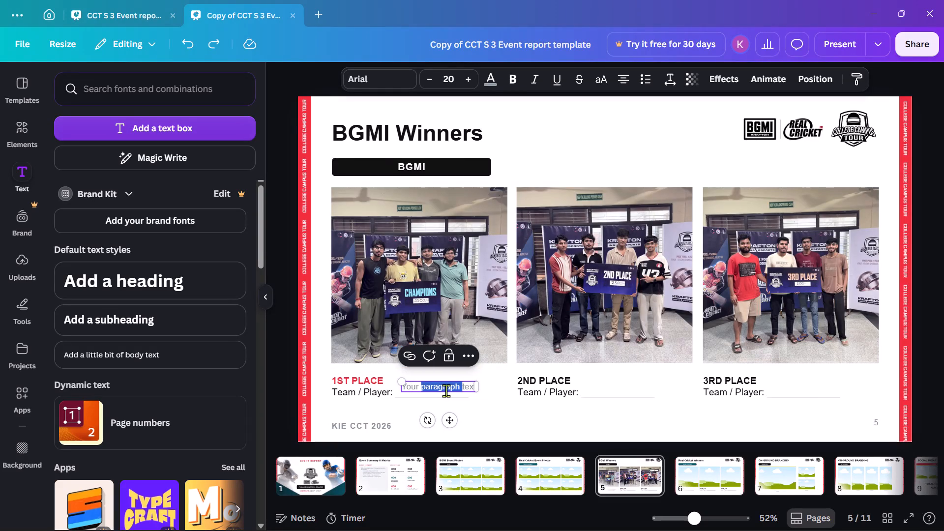
pyautogui.tripleClick(446, 390)
pyautogui.press('BackSpace')
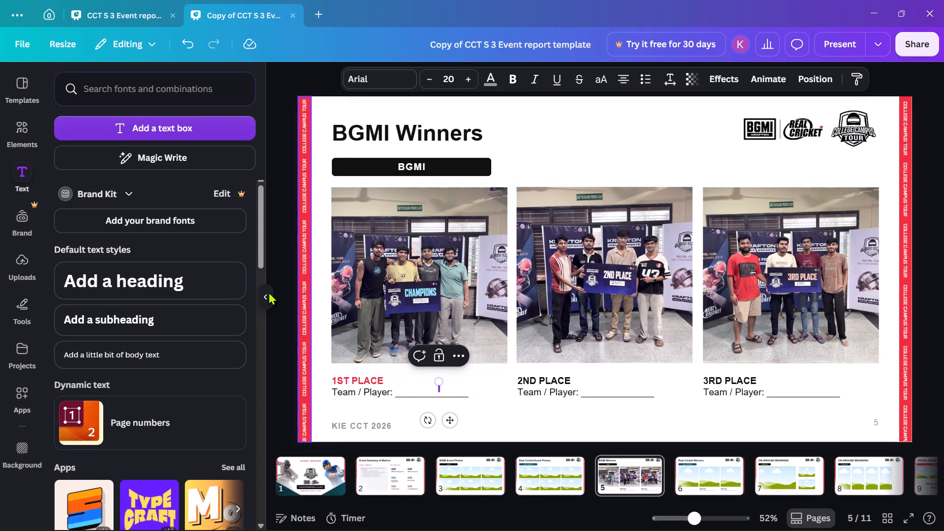
pyautogui.click(500, 82)
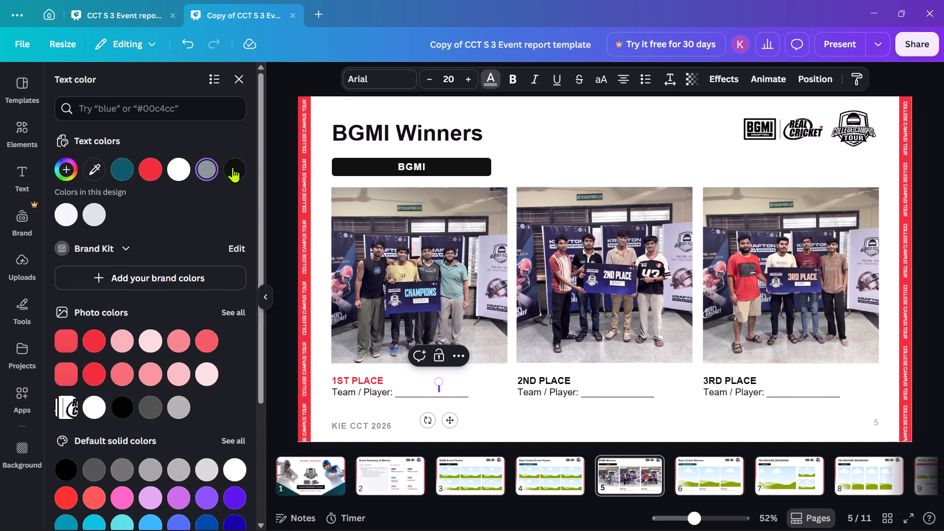
pyautogui.click(232, 168)
pyautogui.hotkey('ctrl', 'v')
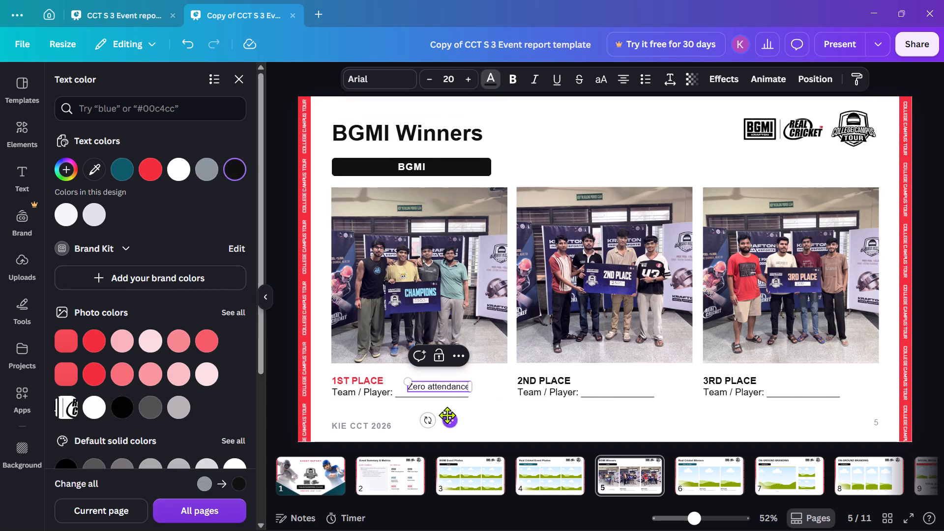
# Move the "Zero attendance" text box onto the 1ST PLACE Team / Player blank line.
pyautogui.moveTo(447, 417); pyautogui.dragTo(442, 419)
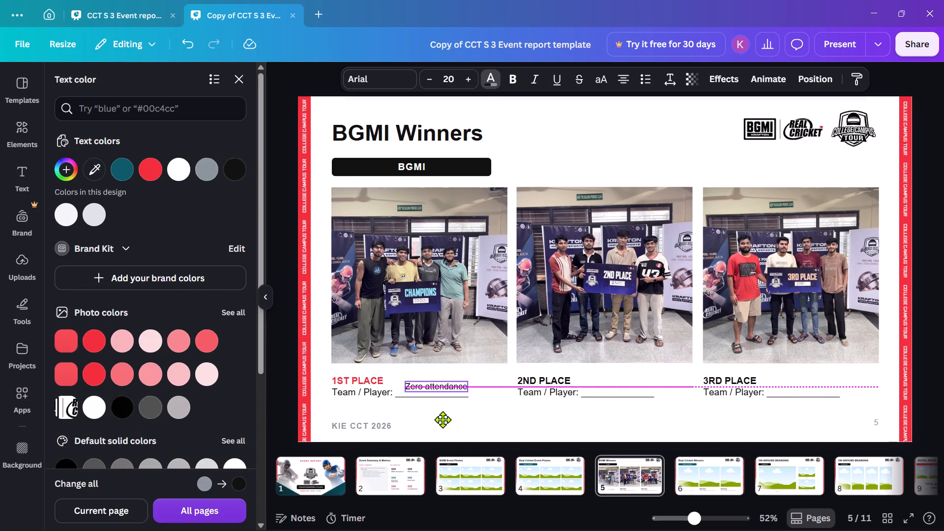
pyautogui.moveTo(442, 419); pyautogui.dragTo(437, 420)
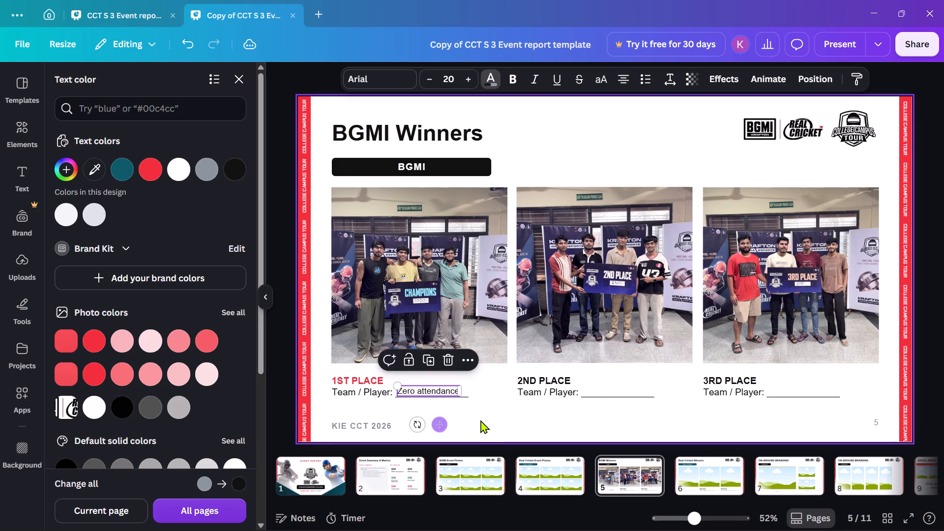
pyautogui.click(481, 420)
# Set the font size of the "Zero attendance" team name to 22.
pyautogui.click(429, 389)
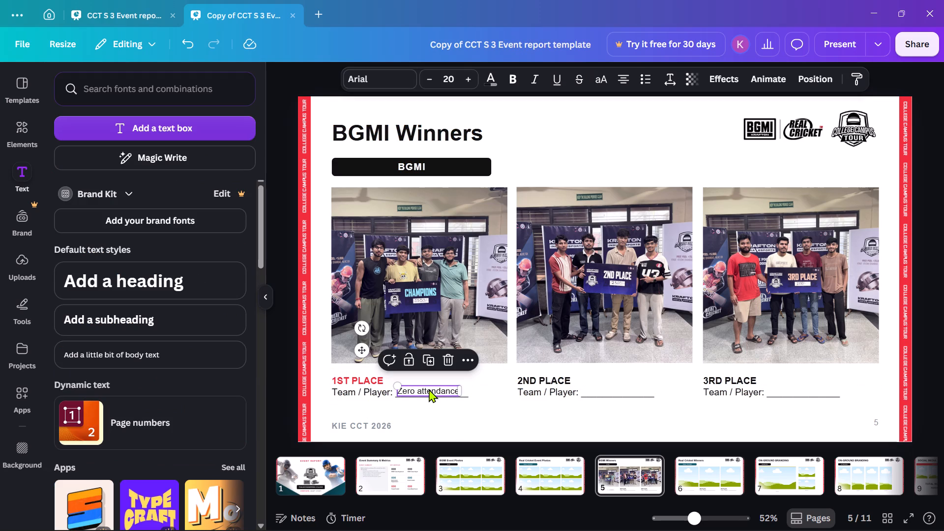
pyautogui.click(429, 389)
pyautogui.tripleClick(429, 389)
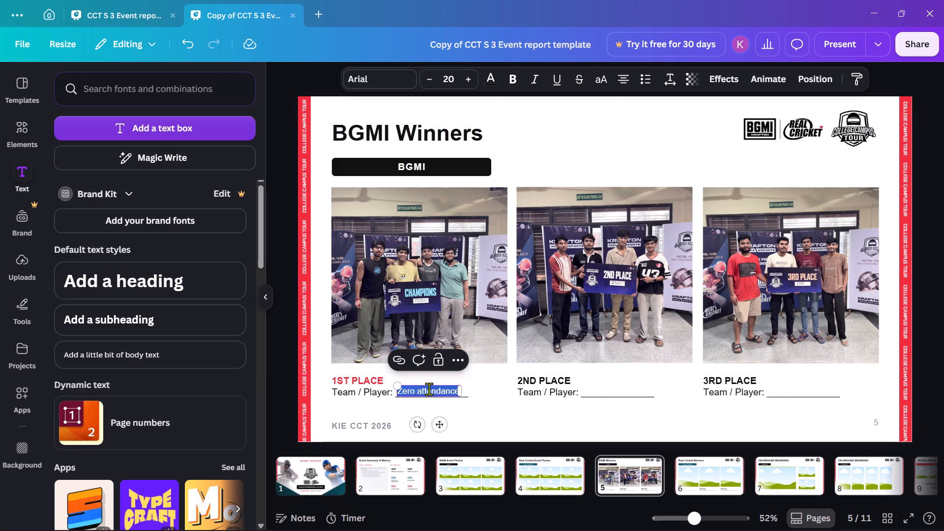
pyautogui.click(467, 85)
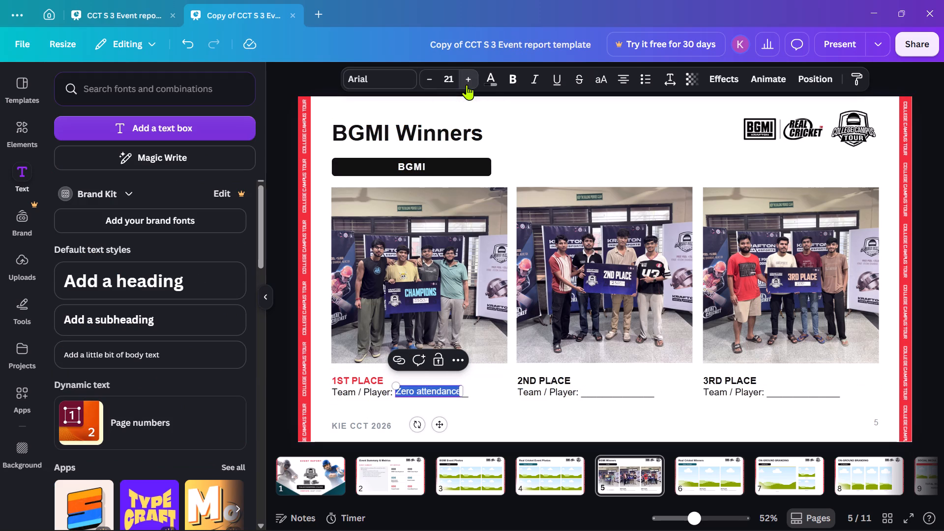
pyautogui.click(467, 85)
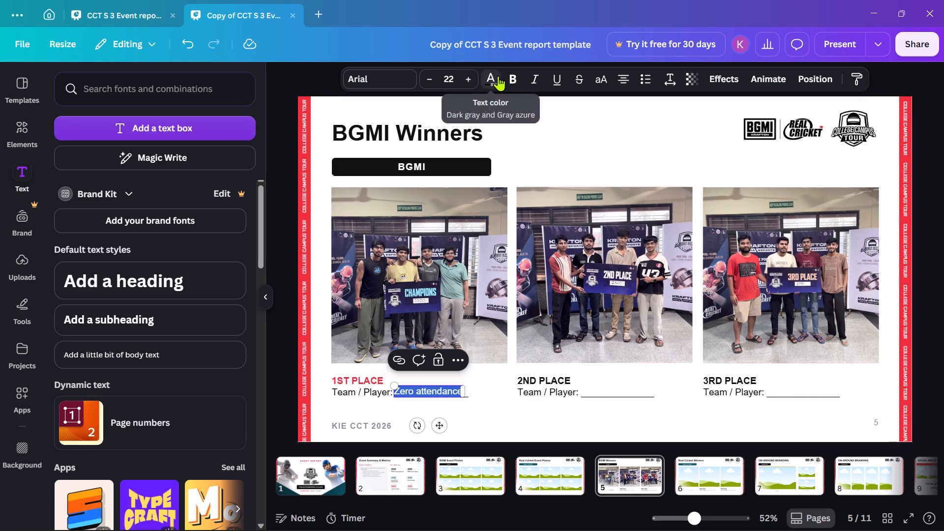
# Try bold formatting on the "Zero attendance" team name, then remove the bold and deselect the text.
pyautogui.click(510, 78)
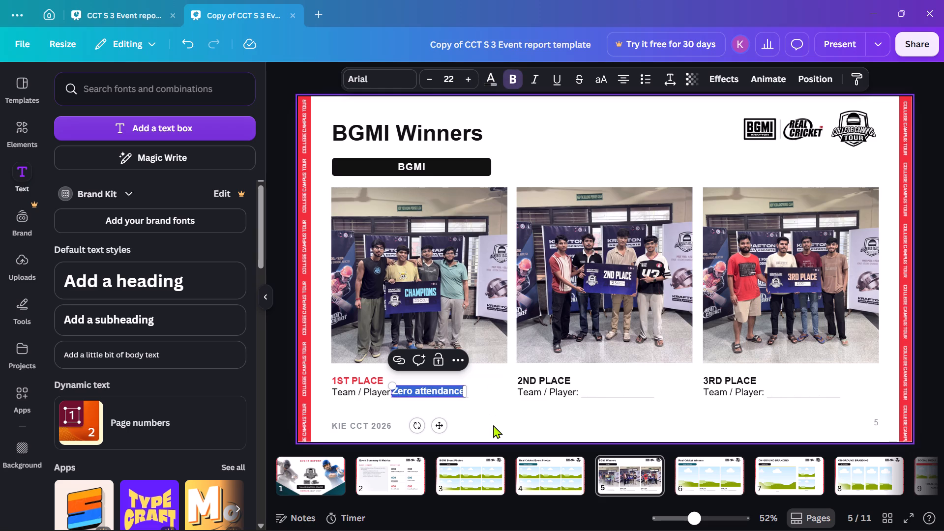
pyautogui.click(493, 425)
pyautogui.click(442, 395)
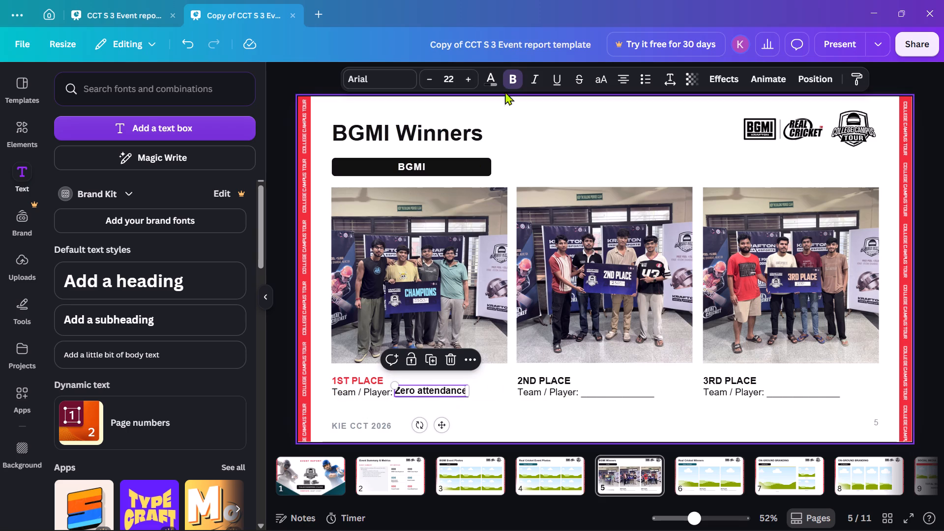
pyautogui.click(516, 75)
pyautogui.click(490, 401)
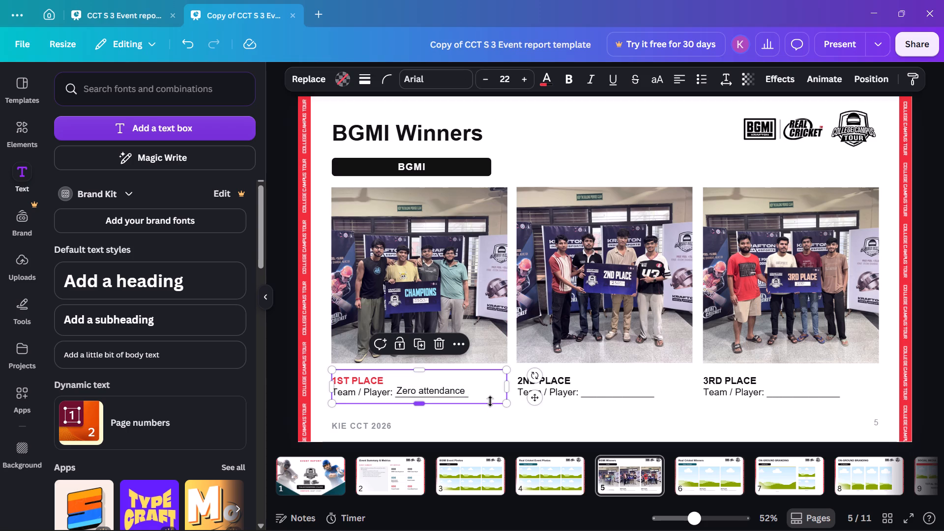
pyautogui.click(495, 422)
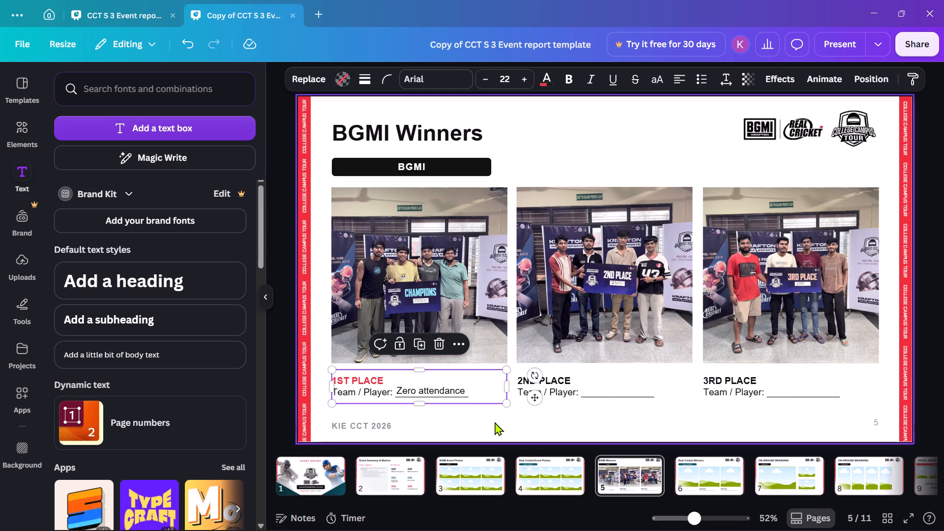
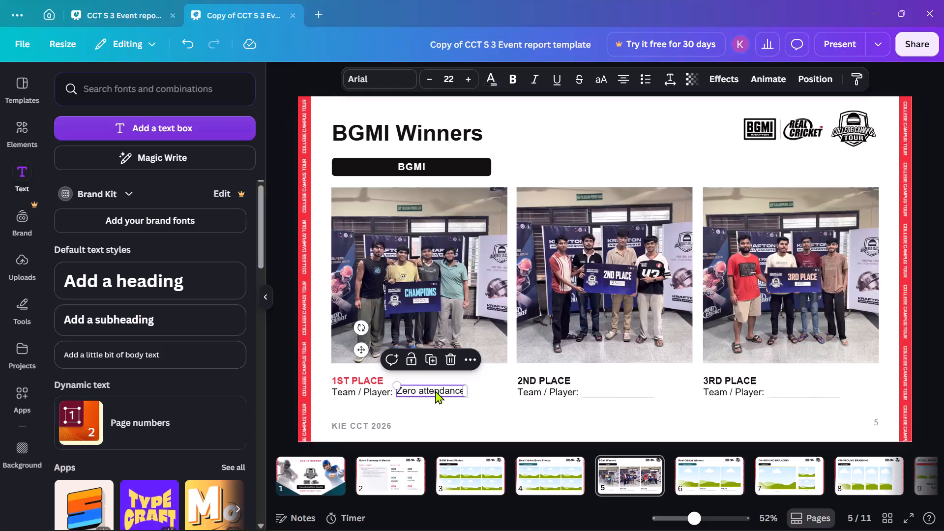
# Duplicate the "Zero attendance" text box and place the copy on the 2ND PLACE Team / Player blank line.
pyautogui.click(430, 361)
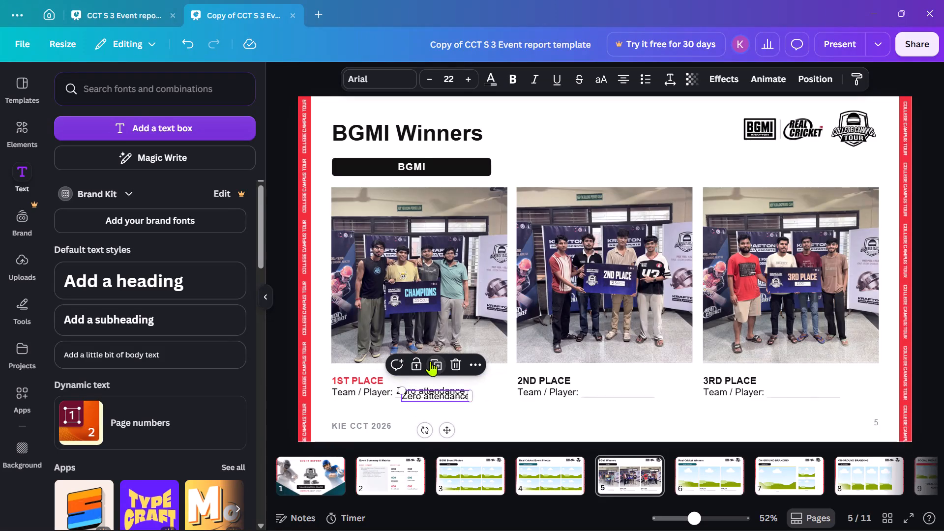
pyautogui.moveTo(452, 431); pyautogui.dragTo(609, 402)
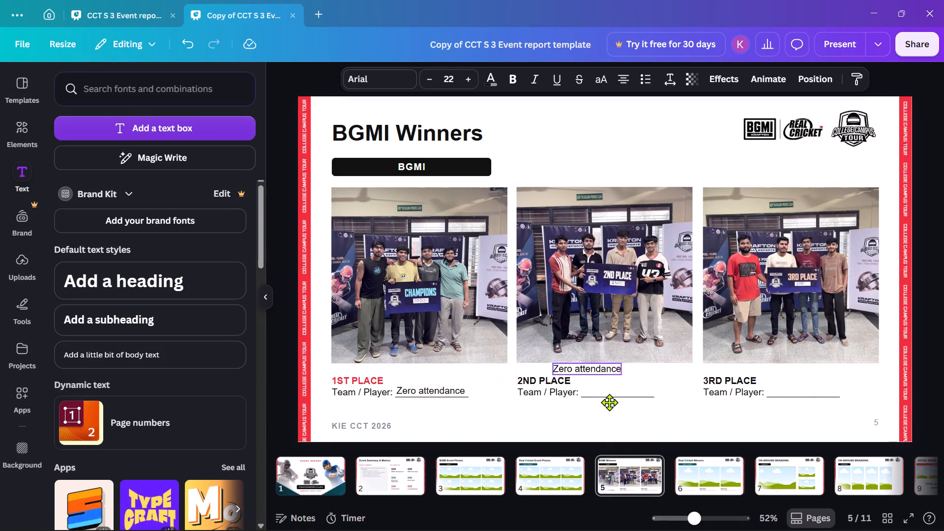
pyautogui.moveTo(609, 402); pyautogui.dragTo(628, 425)
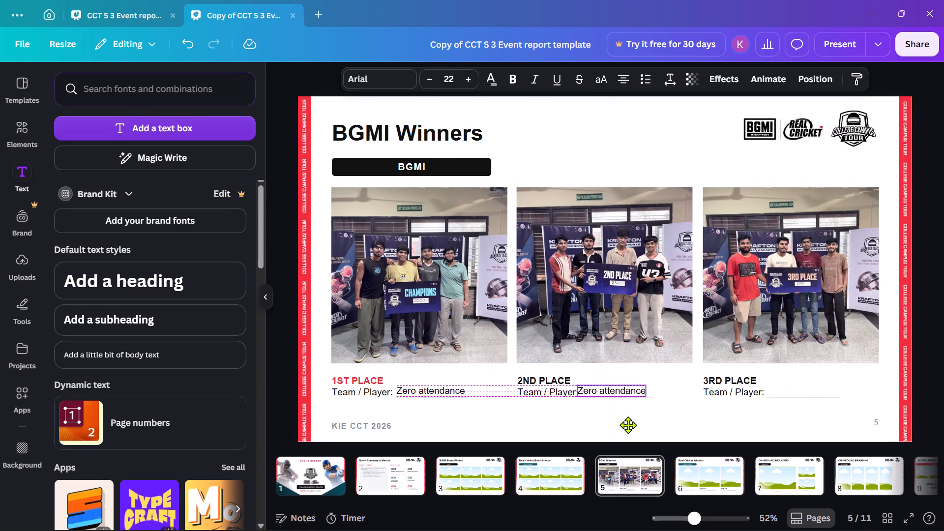
pyautogui.moveTo(628, 425); pyautogui.dragTo(630, 425)
pyautogui.tripleClick(628, 388)
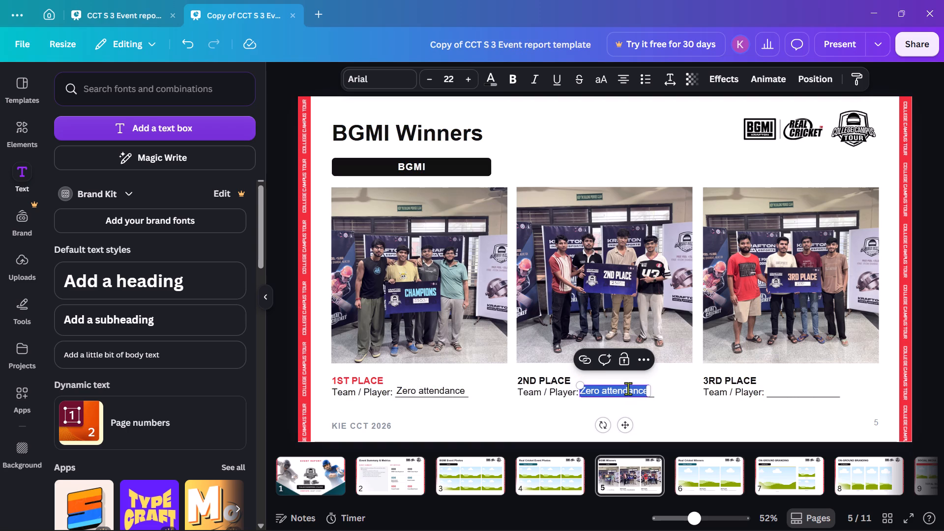
pyautogui.hotkey('ctrl', 'v')
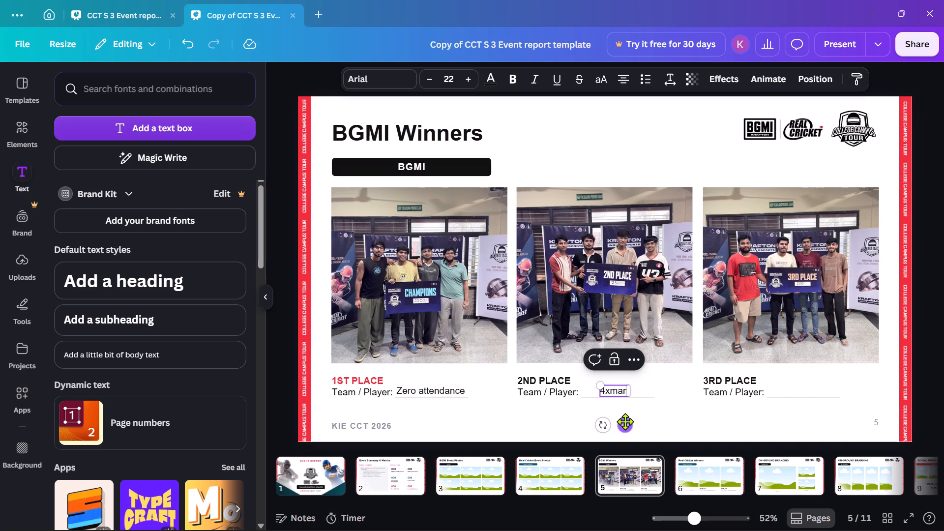
pyautogui.moveTo(626, 422); pyautogui.dragTo(610, 422)
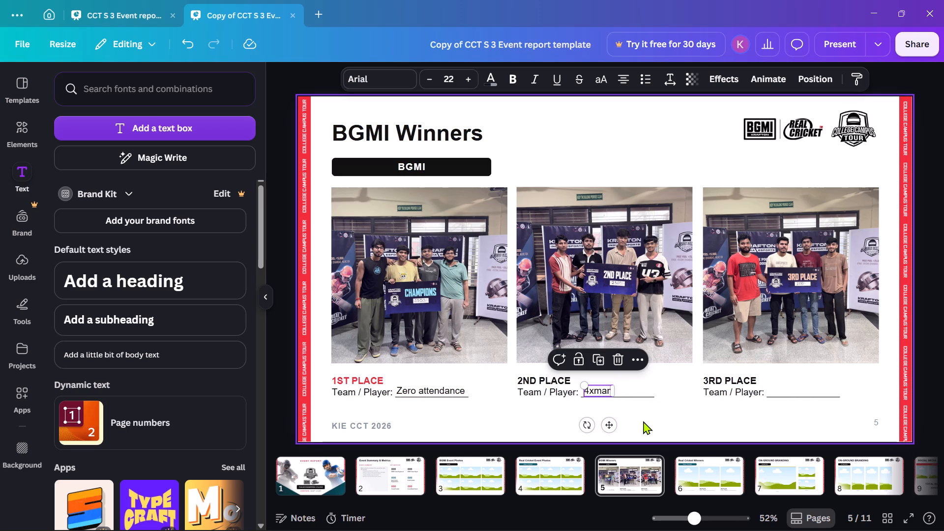
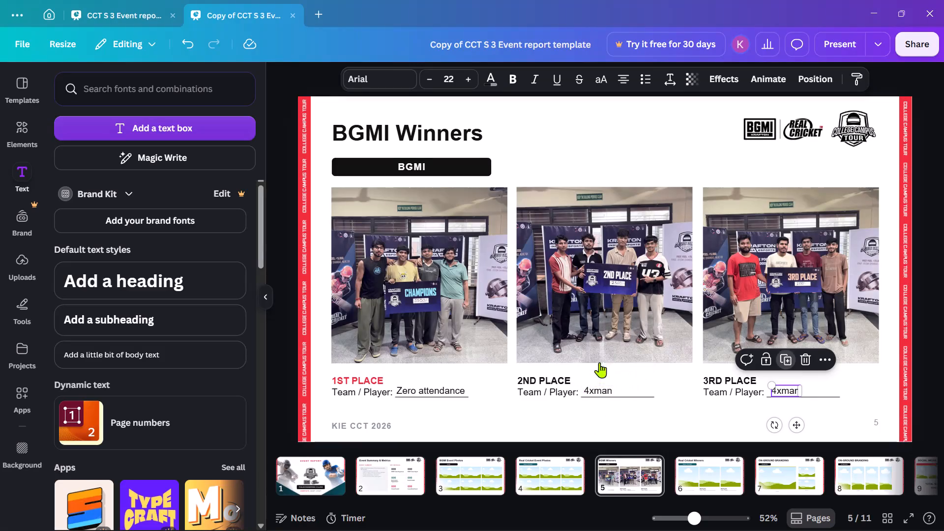
# Replace the copied team name on the 3RD PLACE line with "Synergy esports".
pyautogui.doubleClick(788, 391)
pyautogui.hotkey('ctrl', 'v')
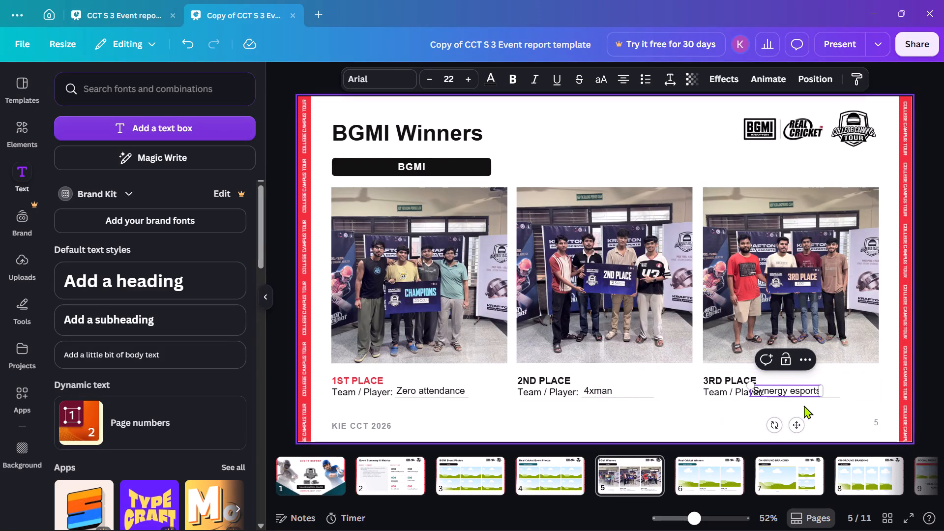
# Nudge the "Synergy esports" text box sideways onto the 3RD PLACE Team / Player blank line, clear of the label, and deselect it.
pyautogui.press('Right')
pyautogui.press('Right')
pyautogui.press('Right')
pyautogui.press('Right')
pyautogui.press('Right')
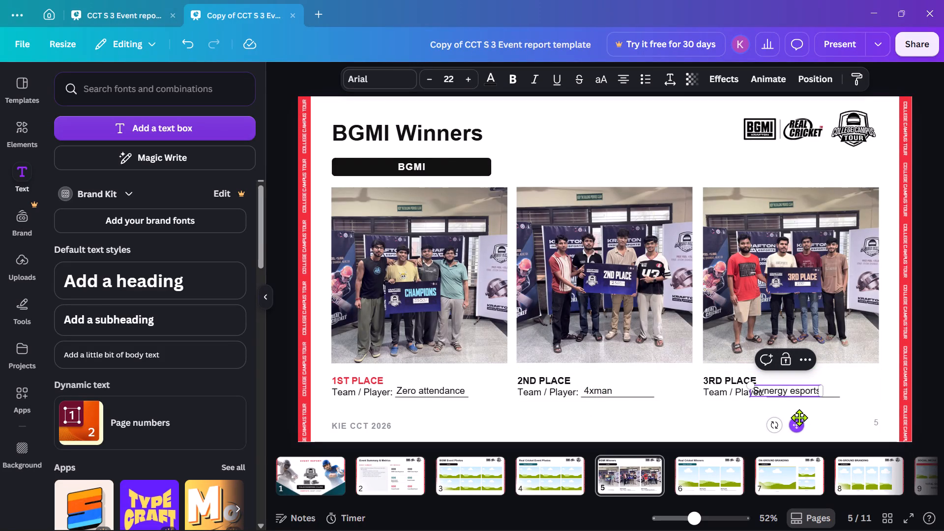
pyautogui.click(832, 406)
pyautogui.click(804, 388)
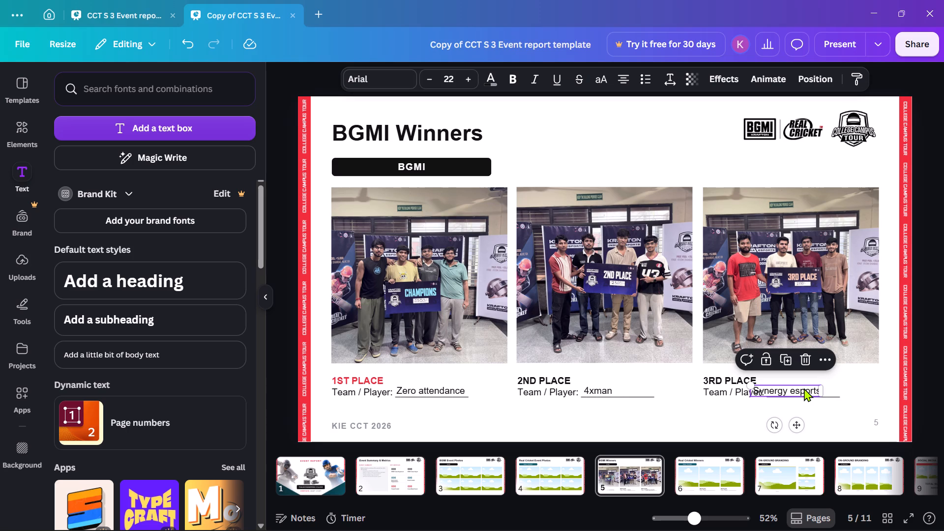
pyautogui.press('Right')
pyautogui.press('Right')
pyautogui.press('Right')
pyautogui.press('Right')
pyautogui.press('Right')
pyautogui.press('Right')
pyautogui.press('Right')
pyautogui.press('Right')
pyautogui.press('Right')
pyautogui.press('Right')
pyautogui.press('Right')
pyautogui.press('Right')
pyautogui.press('Right')
pyautogui.press('Right')
pyautogui.press('Right')
pyautogui.press('Right')
pyautogui.press('Right')
pyautogui.press('Right')
pyautogui.press('Right')
pyautogui.press('Right')
pyautogui.press('Right')
pyautogui.press('Right')
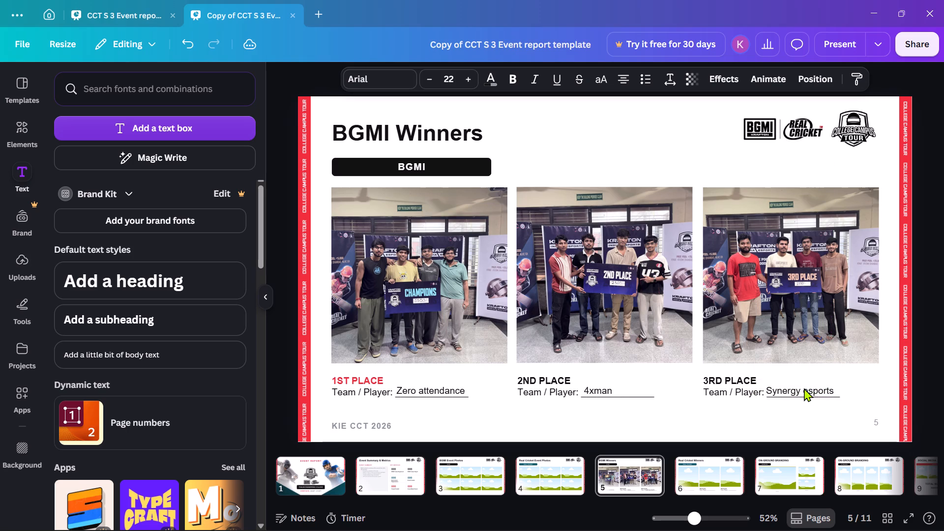
pyautogui.press('Right')
pyautogui.click(705, 408)
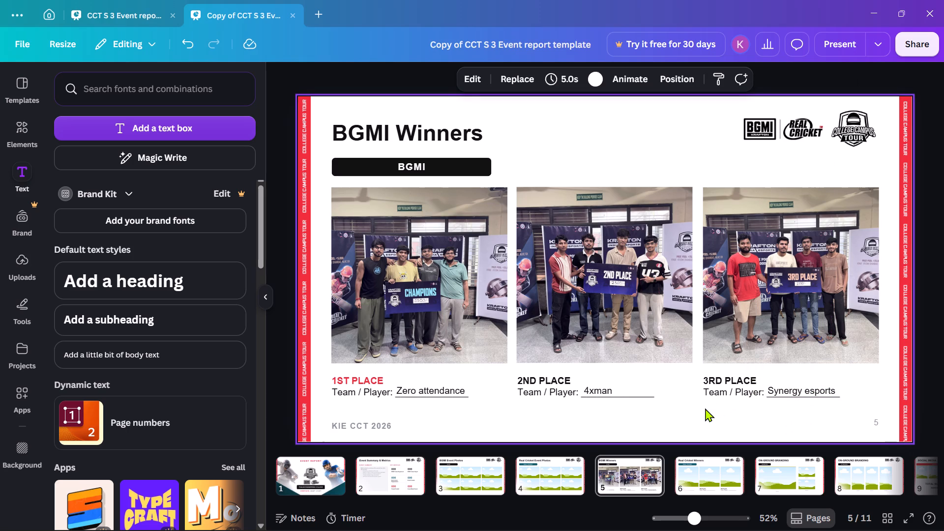
# Go to page 6, the Real Cricket Winners slide.
pyautogui.press('Right')
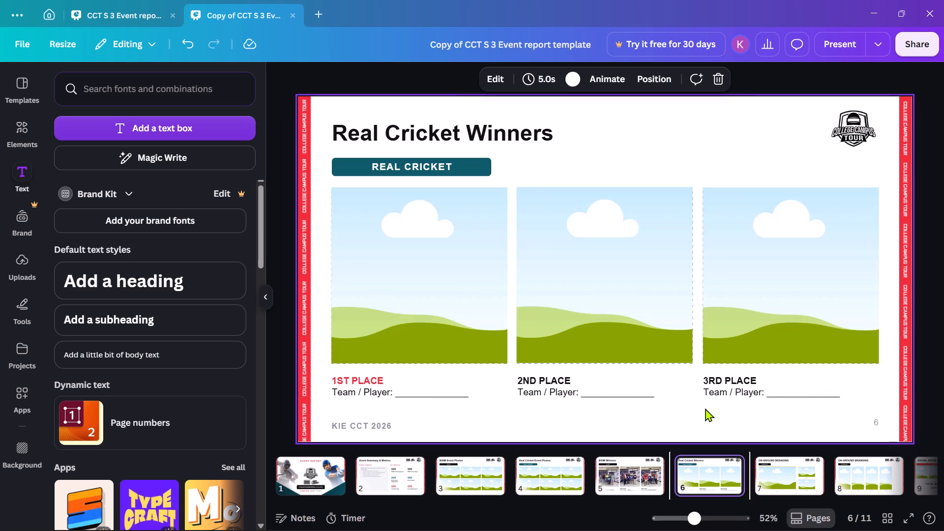
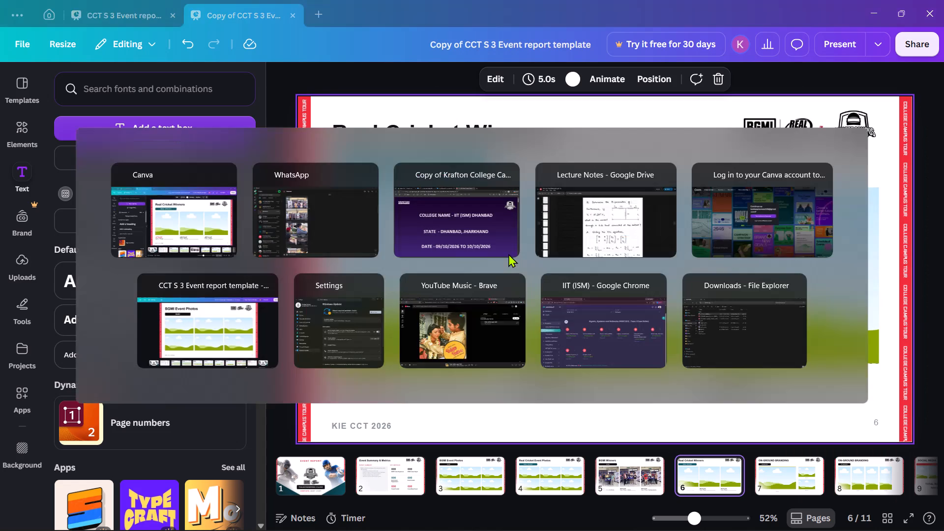
# Switch to the Krafton College Campus Tour S3 report PDF in Edge and examine its RC Winners page for the Real Cricket placings.
pyautogui.hotkey('alt', 'Tab')
pyautogui.scroll(-8, 508, 254)
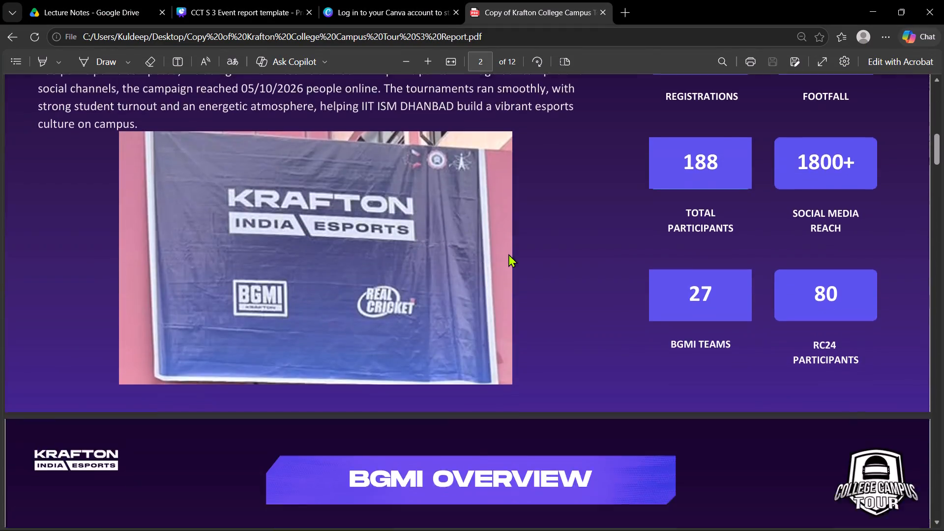
pyautogui.scroll(-10, 508, 254)
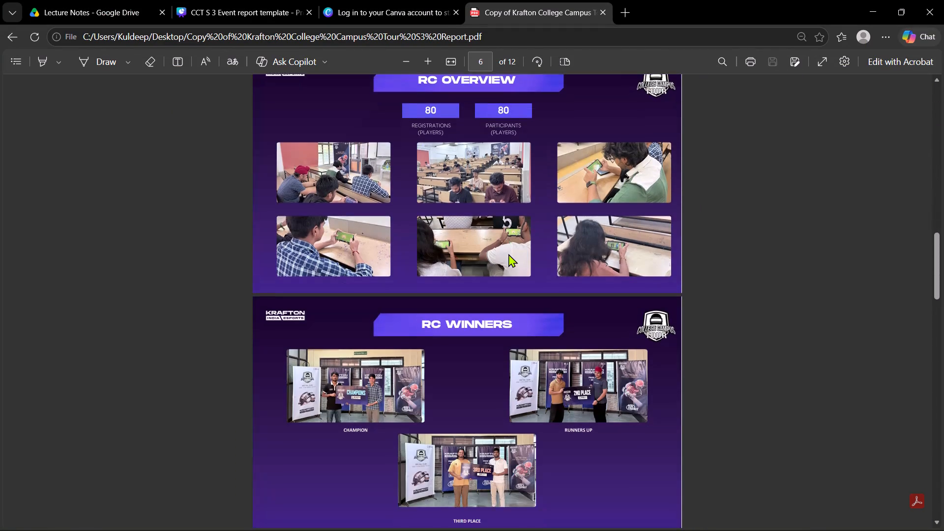
pyautogui.scroll(-2, 508, 254)
pyautogui.rightClick(508, 254)
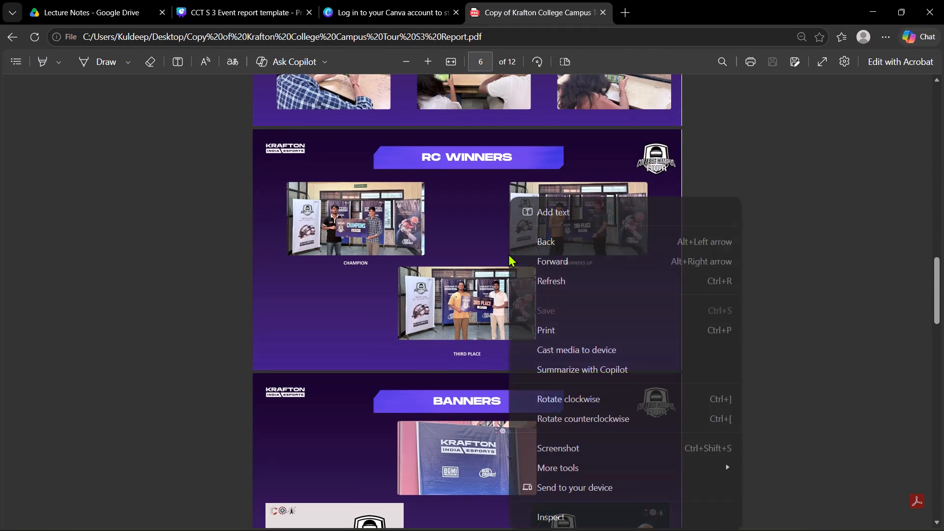
pyautogui.click(434, 235)
pyautogui.hotkey('alt', 'Tab')
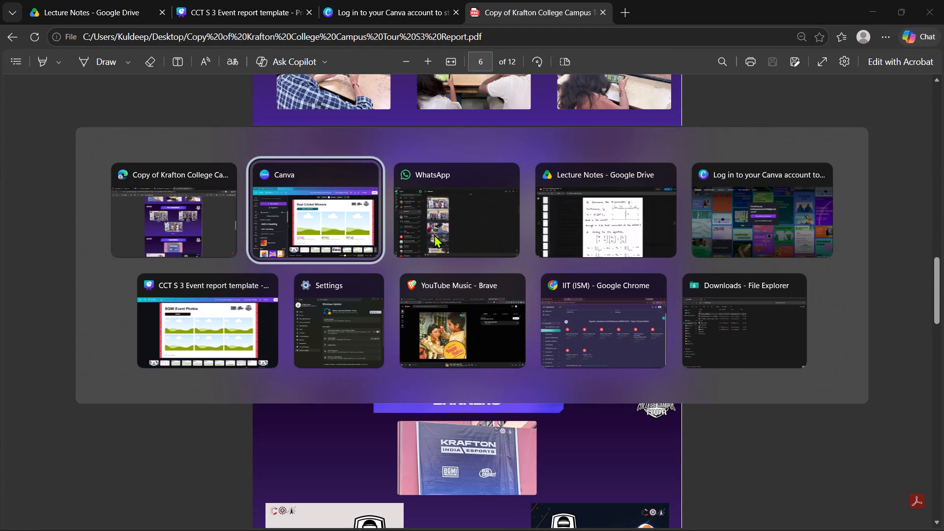
# Close the multi-tab Edge window, reopen the Krafton College Campus Tour S3 report PDF from the desktop, and check its RC Winners page.
pyautogui.hotkey('alt', 'Tab')
pyautogui.hotkey('alt', 'Tab')
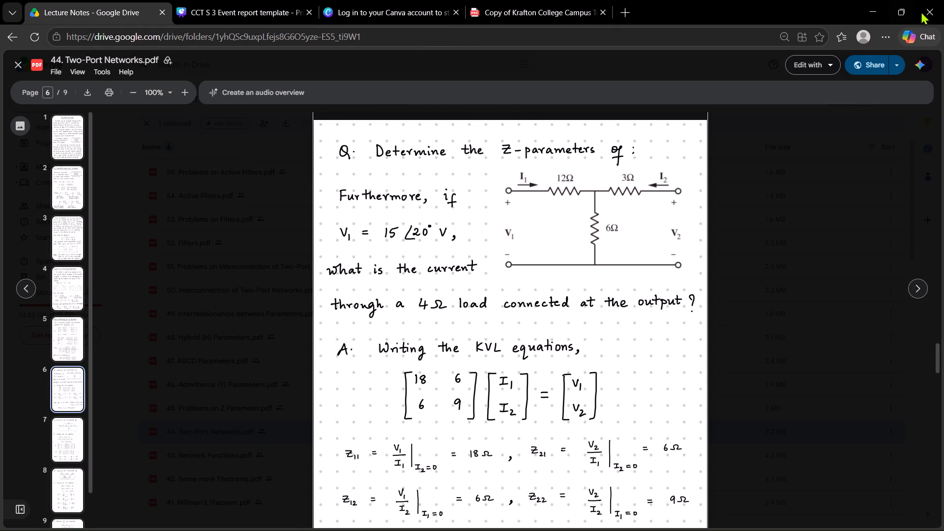
pyautogui.click(943, 10)
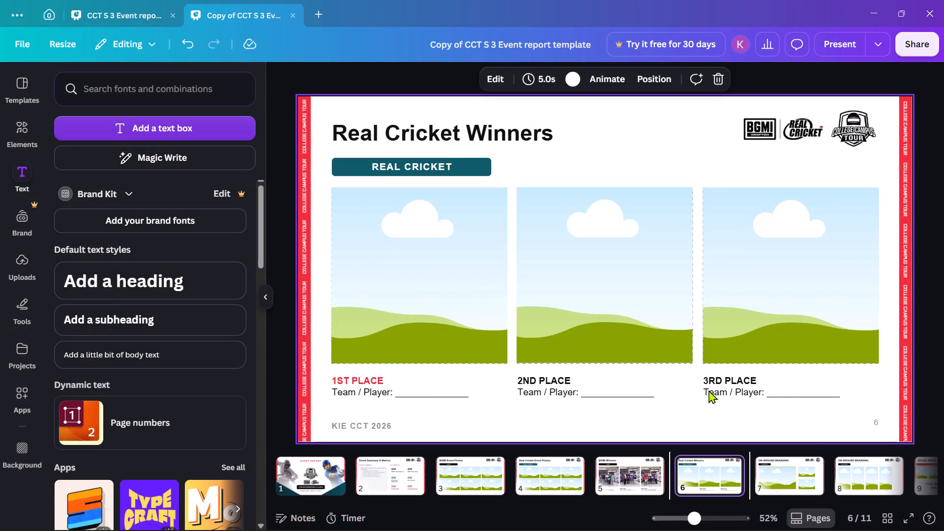
pyautogui.doubleClick(216, 265)
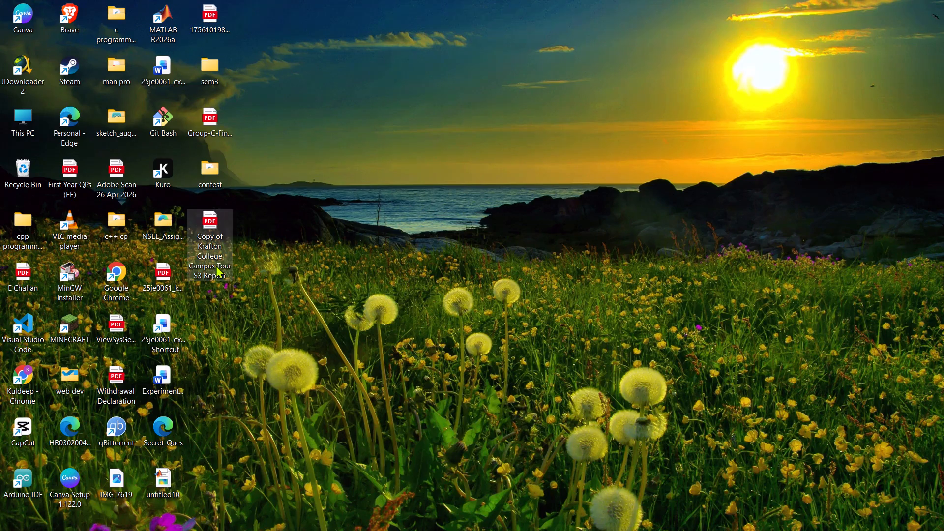
pyautogui.scroll(-1, 498, 324)
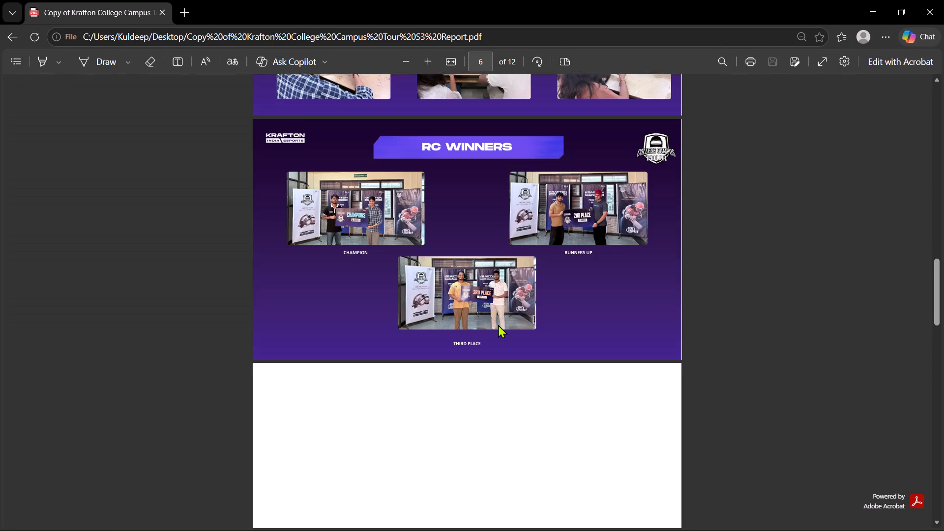
pyautogui.scroll(-1, 498, 324)
pyautogui.hotkey('alt', 'Tab')
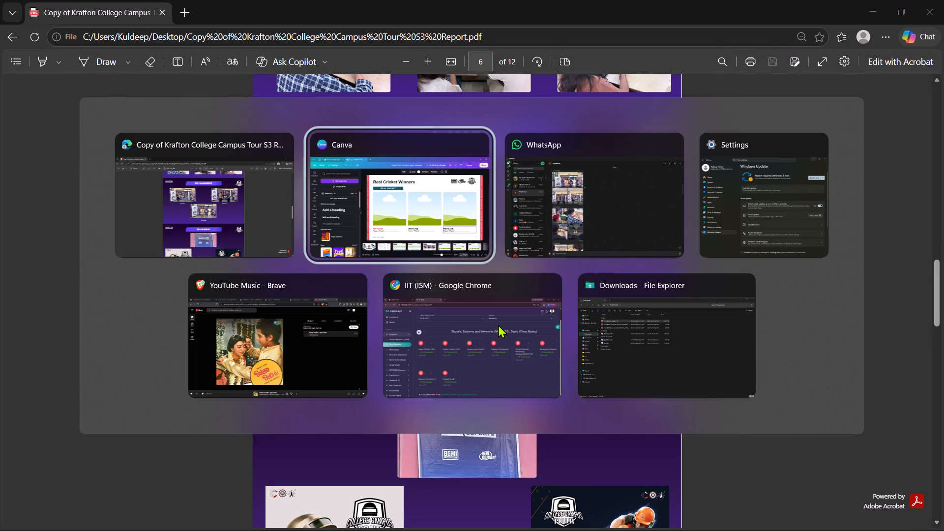
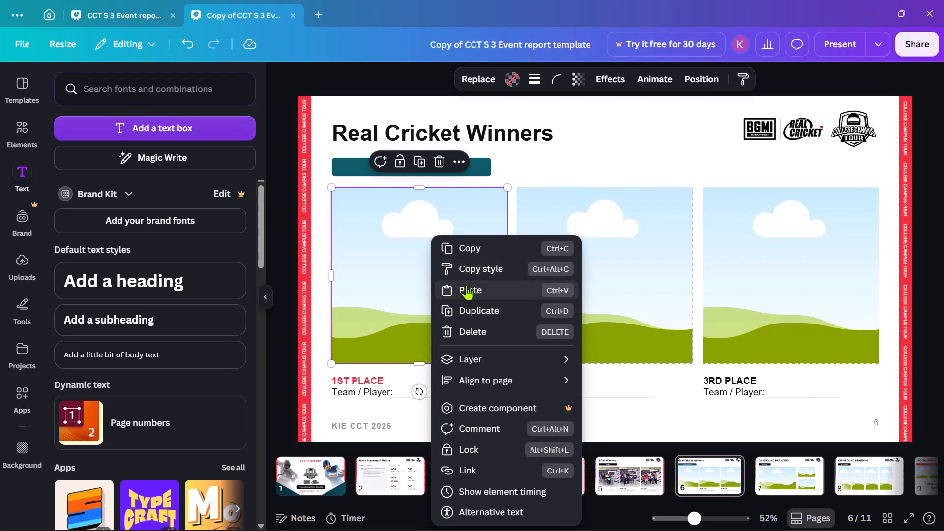
# Paste the copied Champions prize photo onto the Real Cricket Winners page and fit it into the 1ST PLACE frame.
pyautogui.click(466, 285)
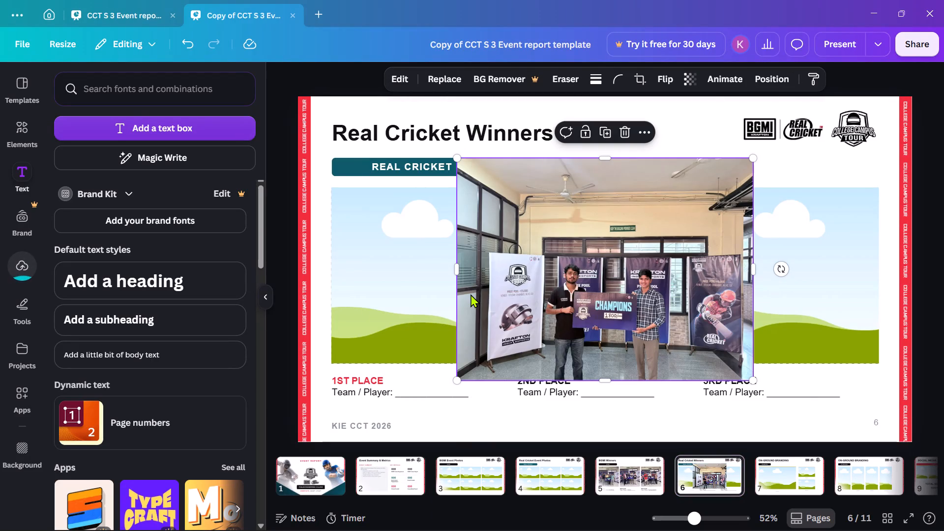
pyautogui.moveTo(501, 287); pyautogui.dragTo(424, 285)
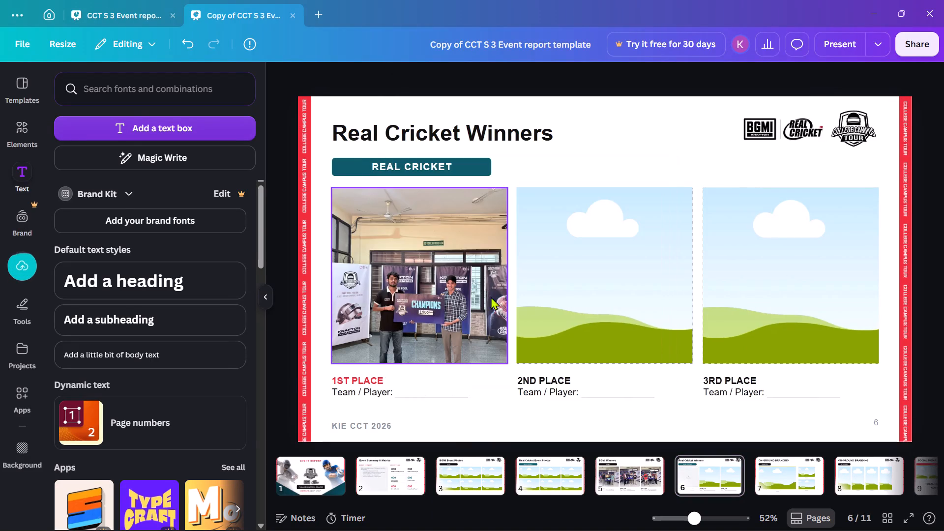
# Switch to WhatsApp, back to the event photo viewer.
pyautogui.hotkey('alt', 'Tab')
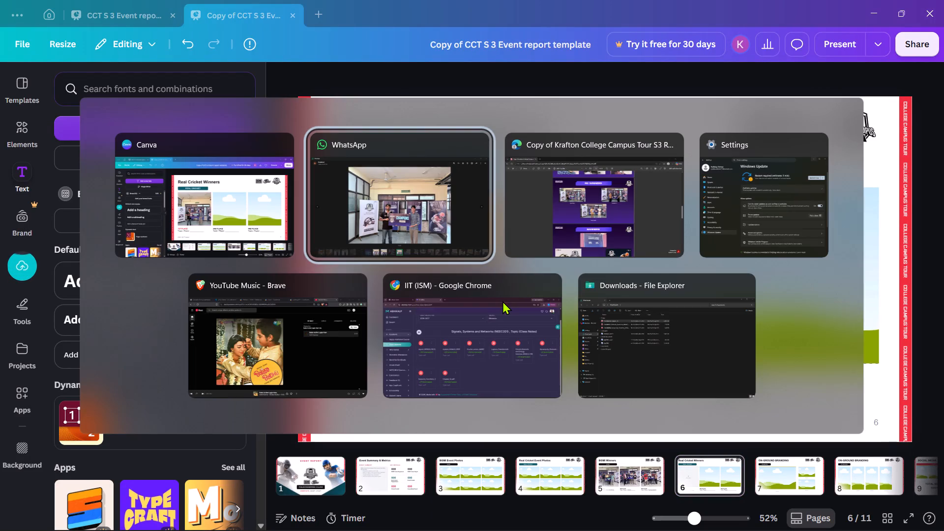
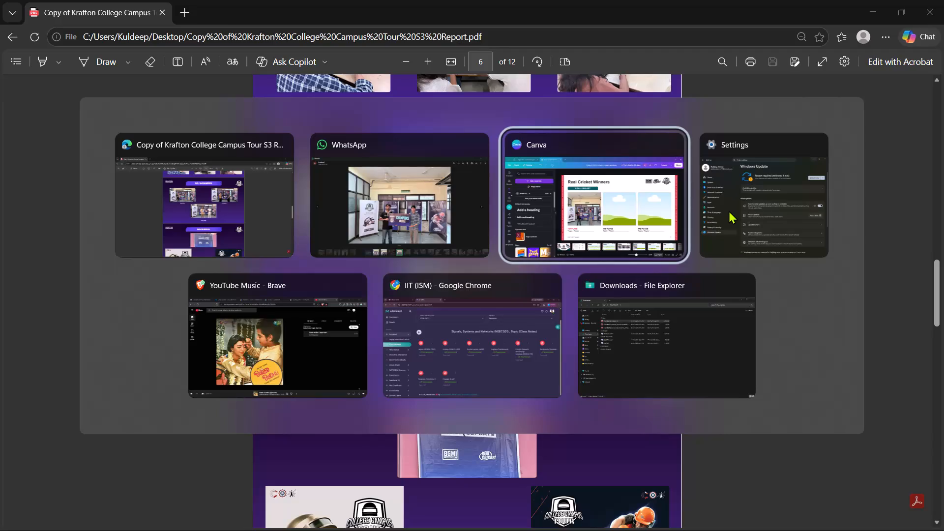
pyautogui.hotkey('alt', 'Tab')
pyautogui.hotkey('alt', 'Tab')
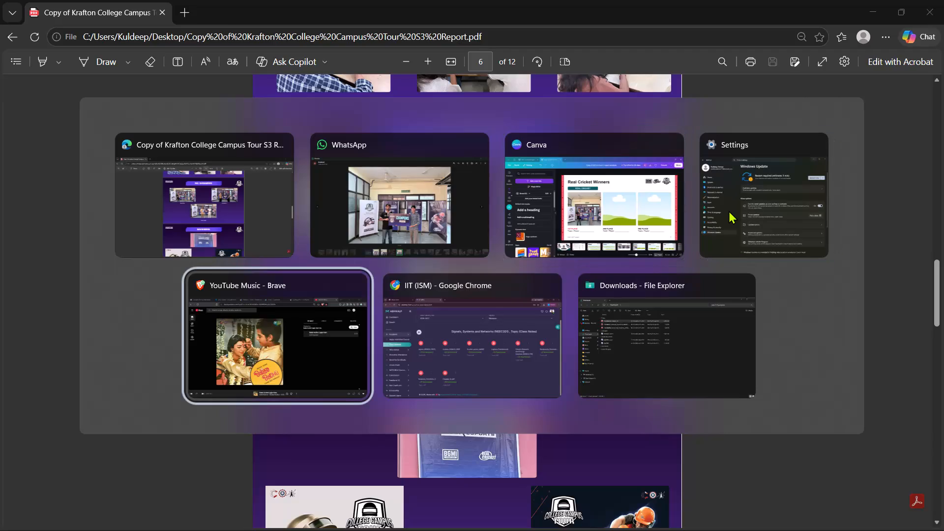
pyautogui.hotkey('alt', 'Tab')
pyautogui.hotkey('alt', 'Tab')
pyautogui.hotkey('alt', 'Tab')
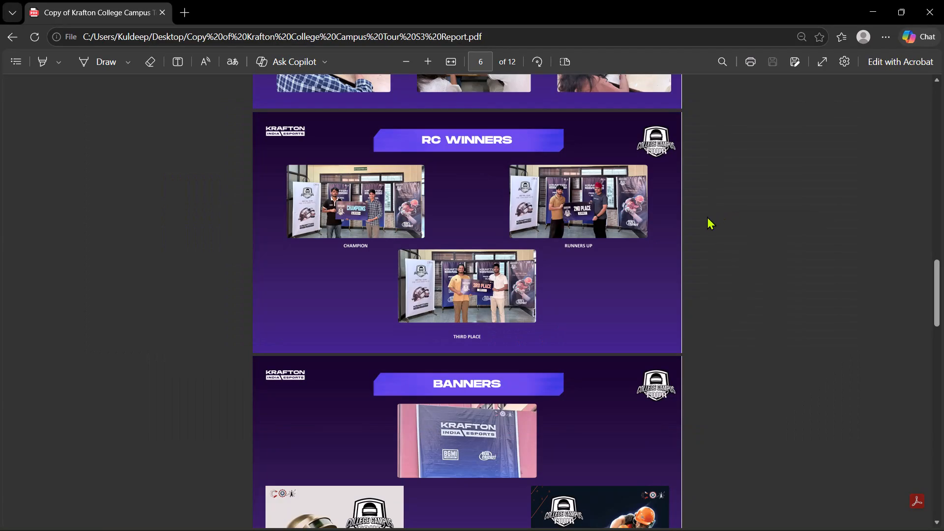
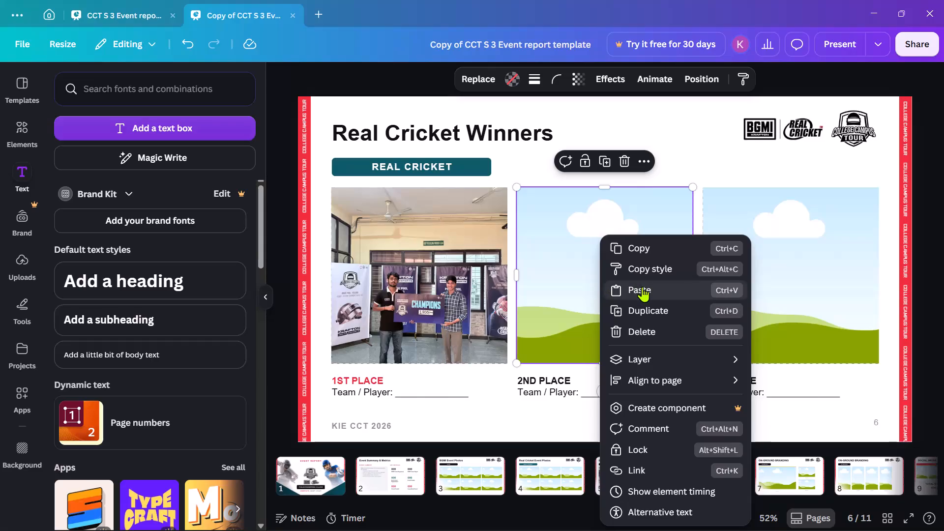
# Paste the copied 2nd place winners photo onto the Real Cricket Winners page and fit it into the 2ND PLACE frame.
pyautogui.click(642, 288)
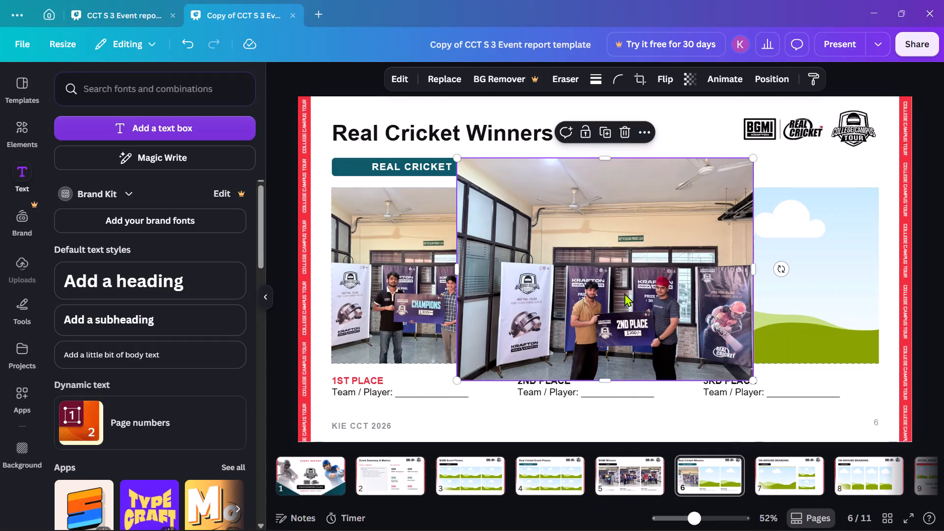
pyautogui.moveTo(641, 287); pyautogui.dragTo(615, 331)
# Switch from Canva to the open Krafton College Campus Tour S3 report PDF.
pyautogui.hotkey('alt', 'Tab')
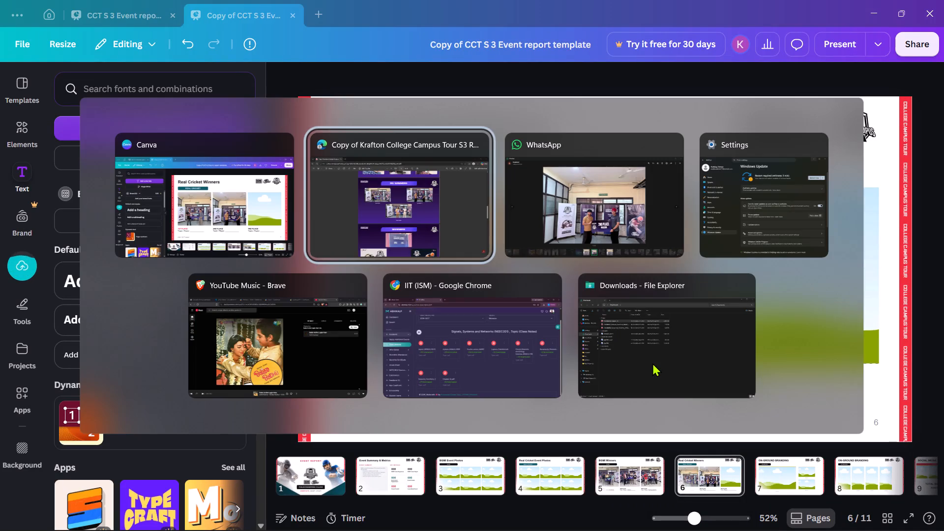
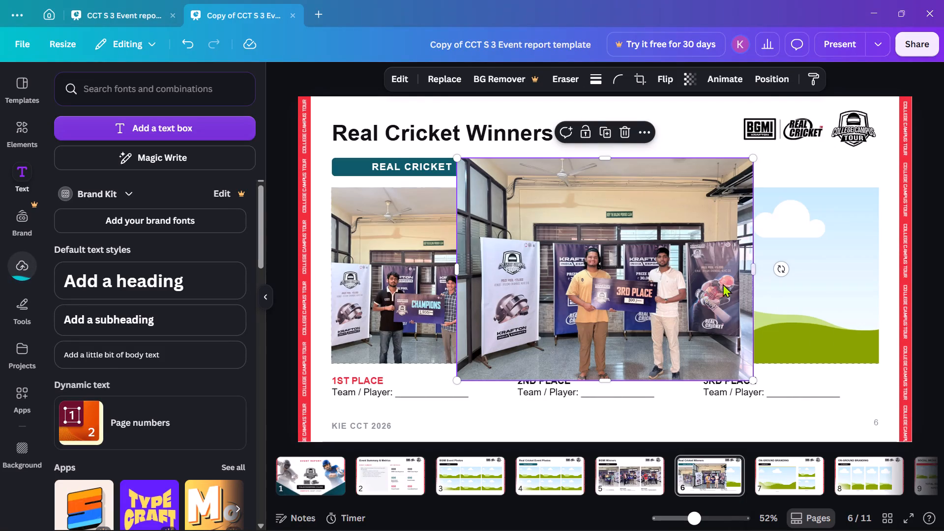
# Place the 3rd place winners' photo into the empty frame above the 3RD PLACE label on the Real Cricket Winners page.
pyautogui.moveTo(716, 284); pyautogui.dragTo(807, 281)
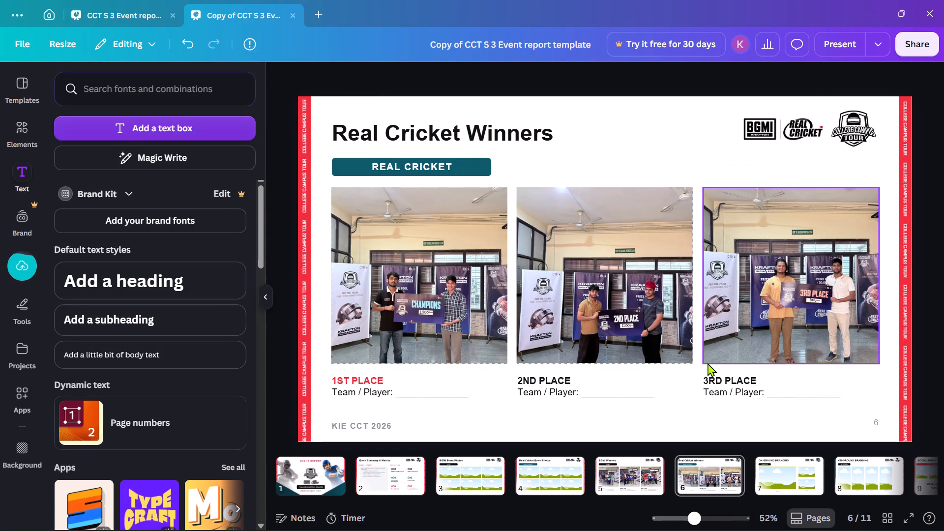
pyautogui.scroll(-1, 708, 363)
# Switch to the WhatsApp window with the event photos.
pyautogui.hotkey('alt', 'Tab')
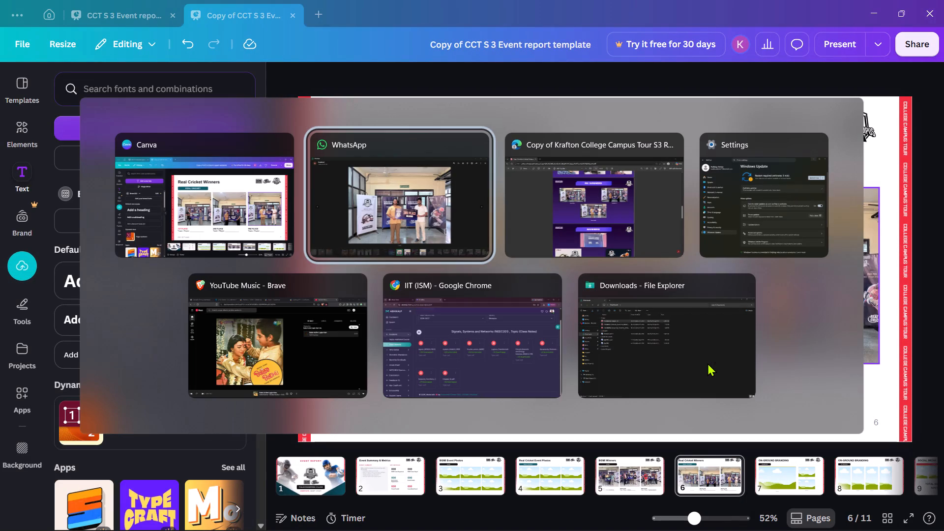
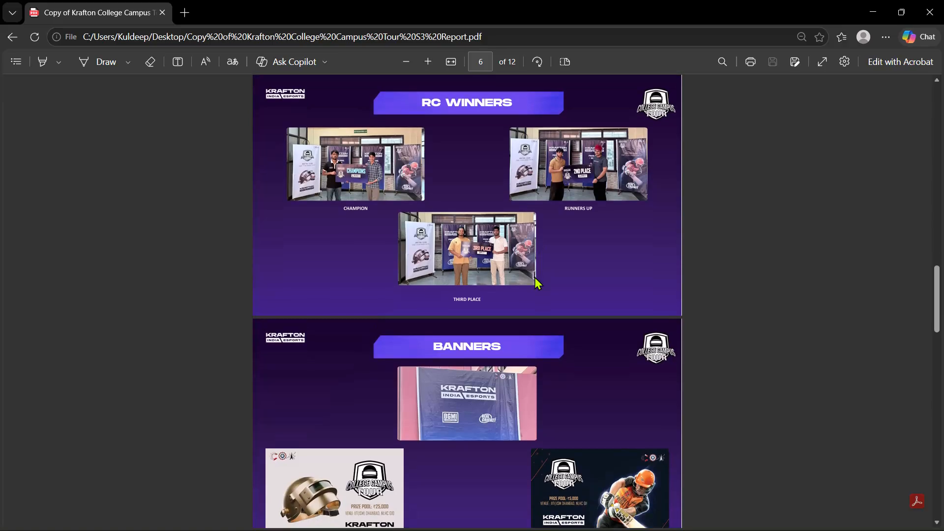
# Look through the Krafton College Campus Tour report PDF, from the RC Winners page to the Drive Links page.
pyautogui.scroll(-2, 534, 276)
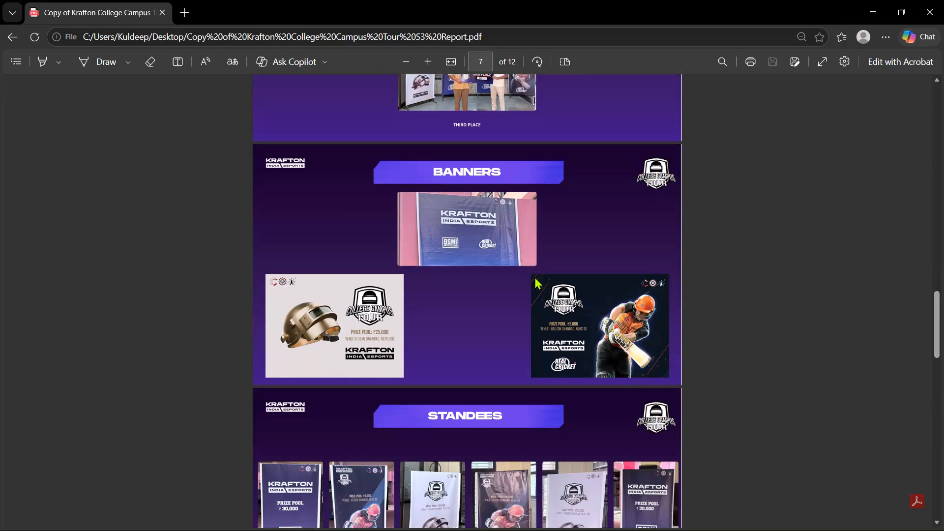
pyautogui.scroll(-2, 534, 276)
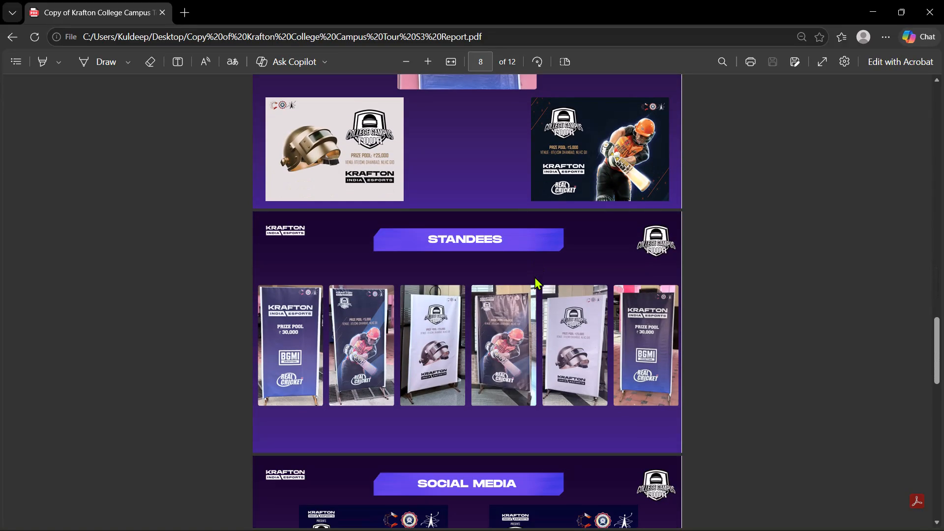
pyautogui.scroll(-2, 534, 276)
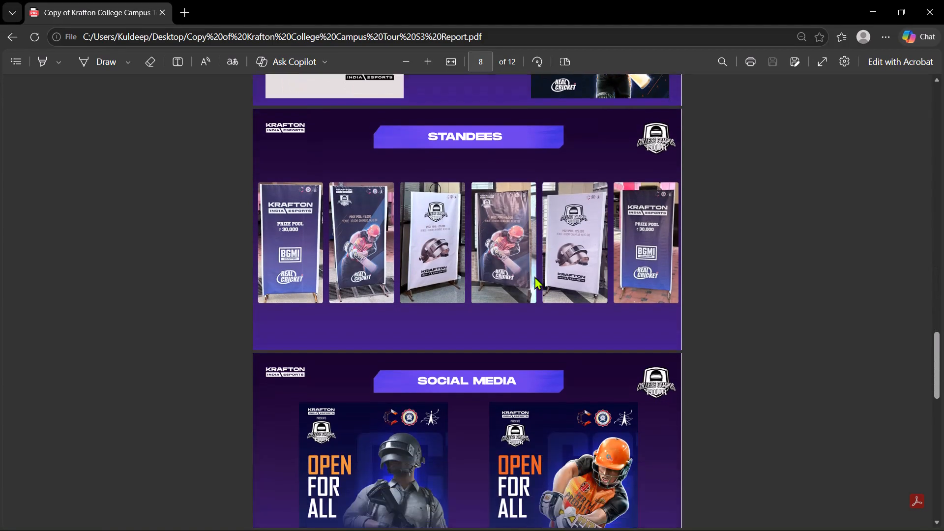
pyautogui.scroll(-5, 534, 276)
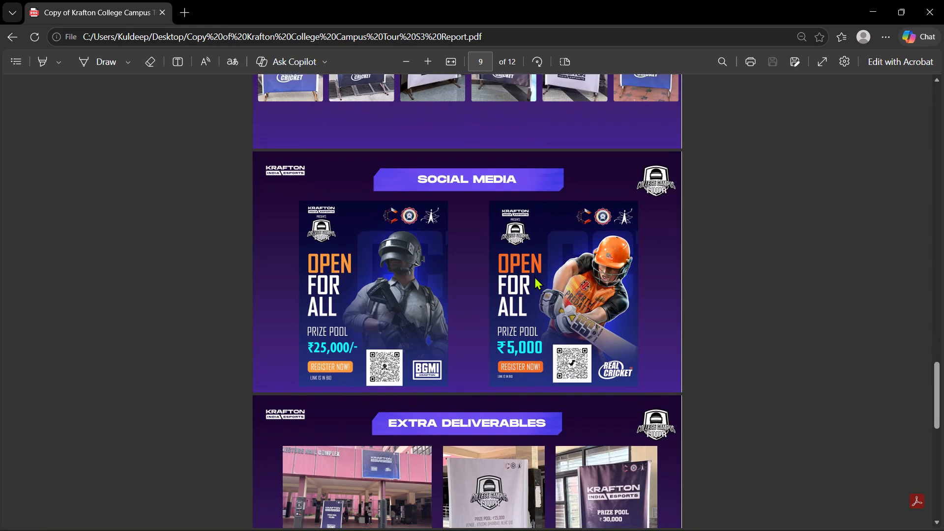
pyautogui.scroll(-4, 534, 276)
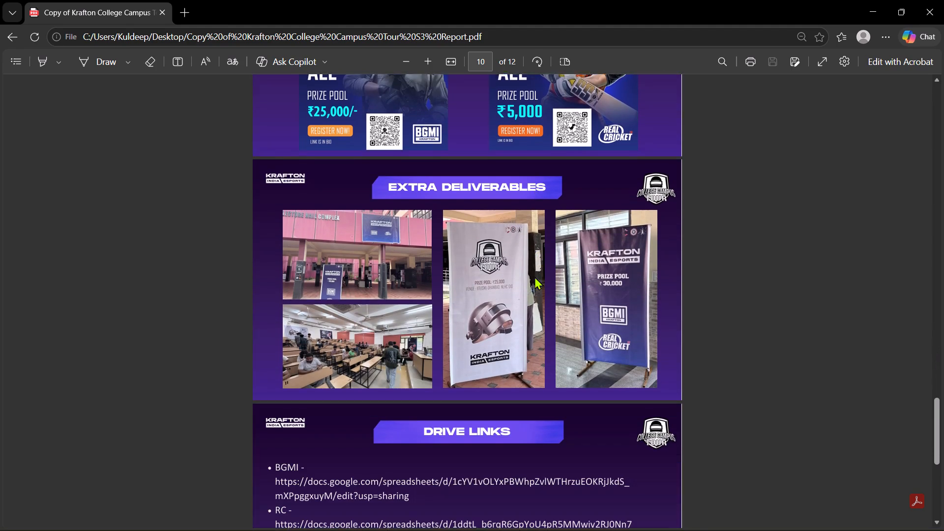
pyautogui.scroll(-8, 534, 276)
pyautogui.scroll(7, 534, 276)
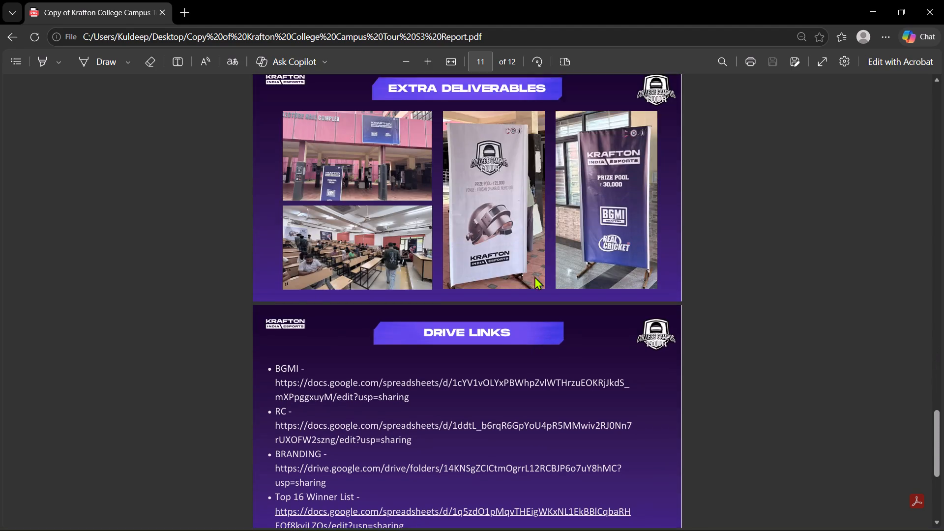
pyautogui.scroll(20, 534, 276)
pyautogui.scroll(1, 534, 276)
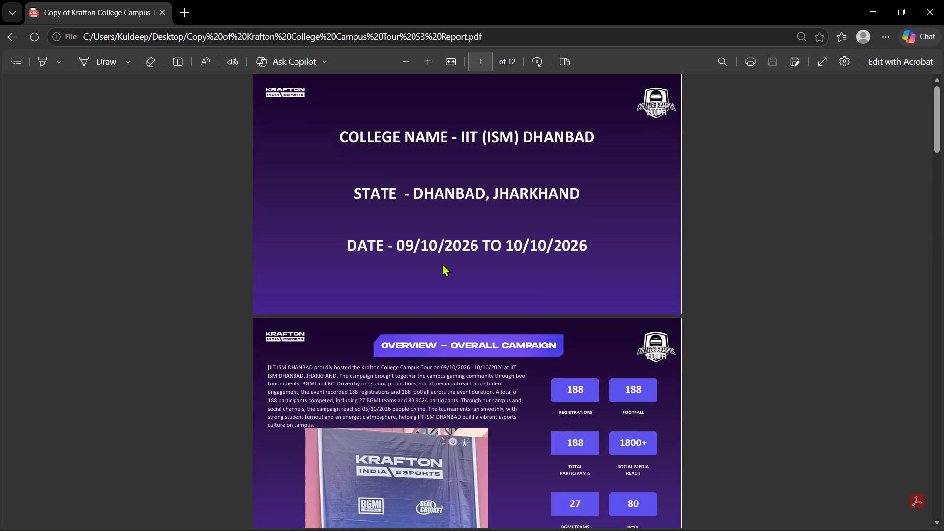
# Replace the college name on the Canva report's cover page with "IIT (ISM) DHANBAD", copied from the first page of the report PDF.
pyautogui.hotkey('alt', 'Tab')
pyautogui.hotkey('alt', 'Tab')
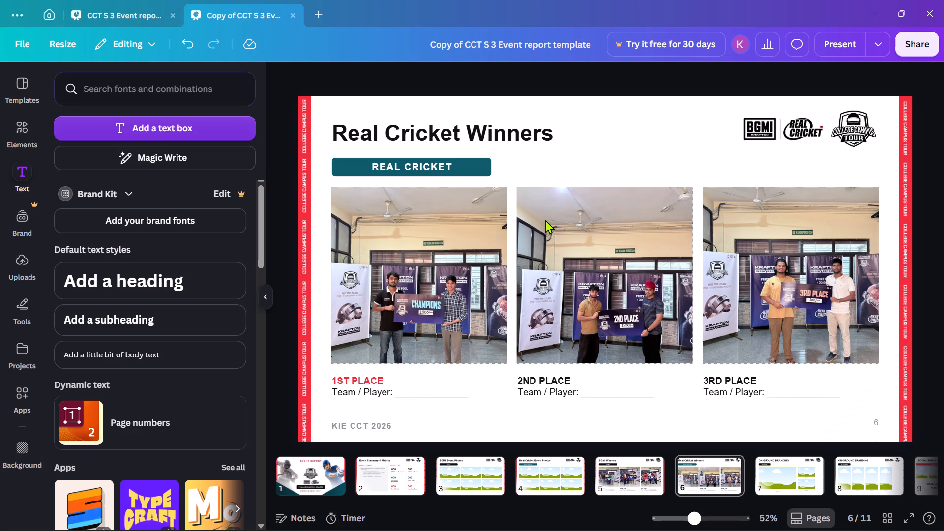
pyautogui.click(326, 483)
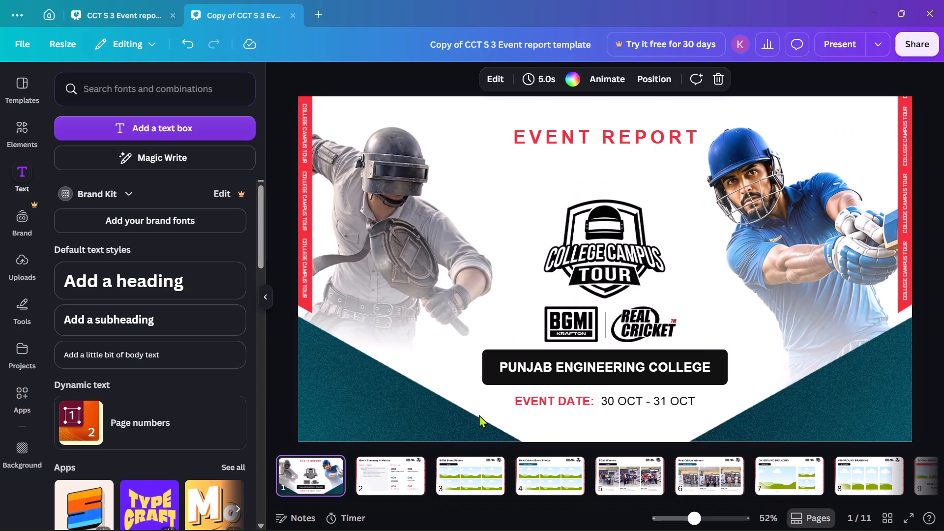
pyautogui.hotkey('alt', 'Tab')
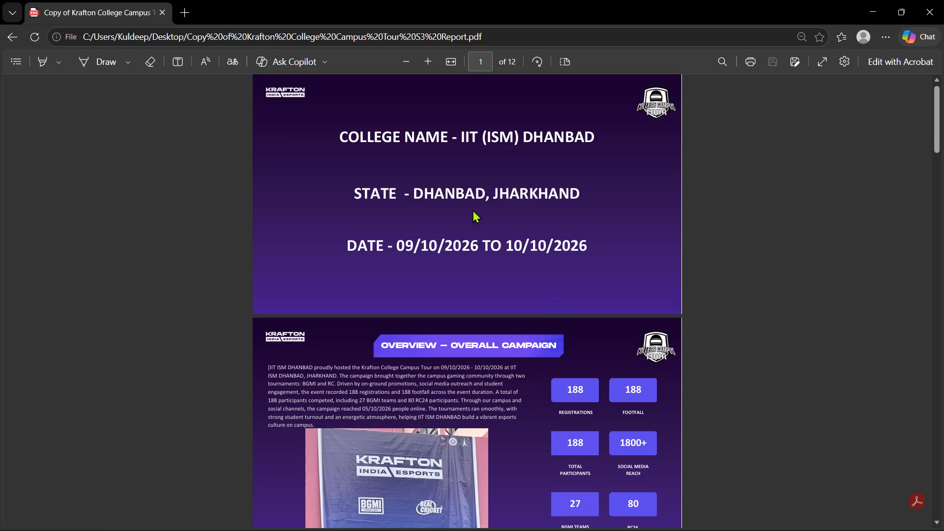
pyautogui.moveTo(460, 136); pyautogui.dragTo(599, 146)
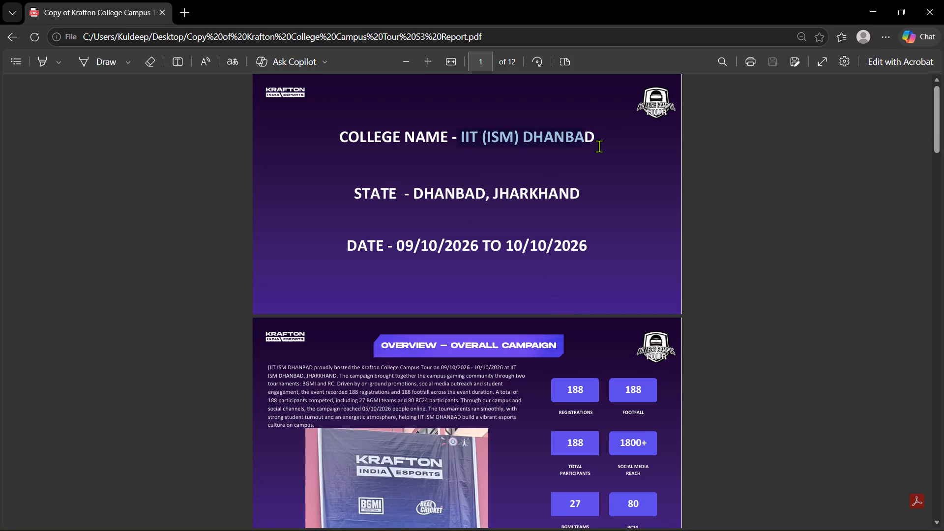
pyautogui.moveTo(599, 146); pyautogui.dragTo(599, 146)
pyautogui.click(594, 135)
pyautogui.moveTo(594, 135); pyautogui.dragTo(483, 127)
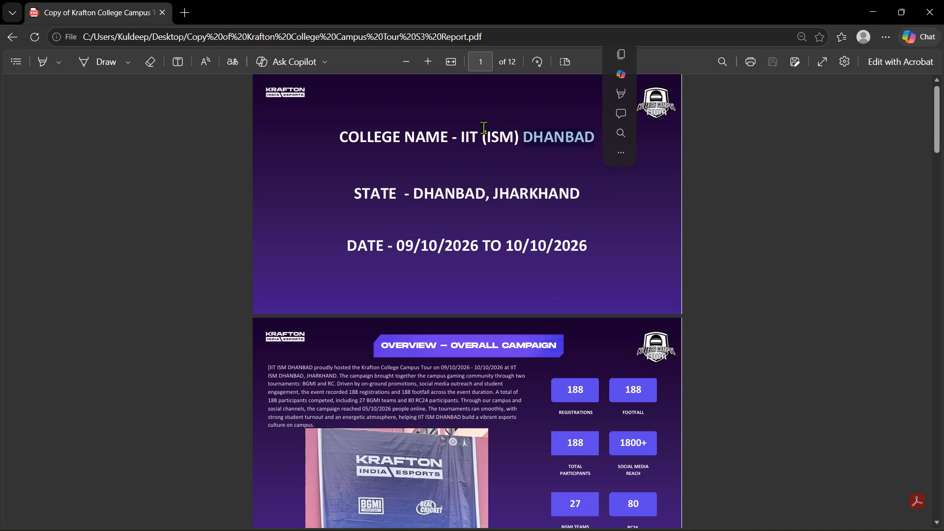
pyautogui.moveTo(483, 127); pyautogui.dragTo(454, 137)
pyautogui.click(454, 137)
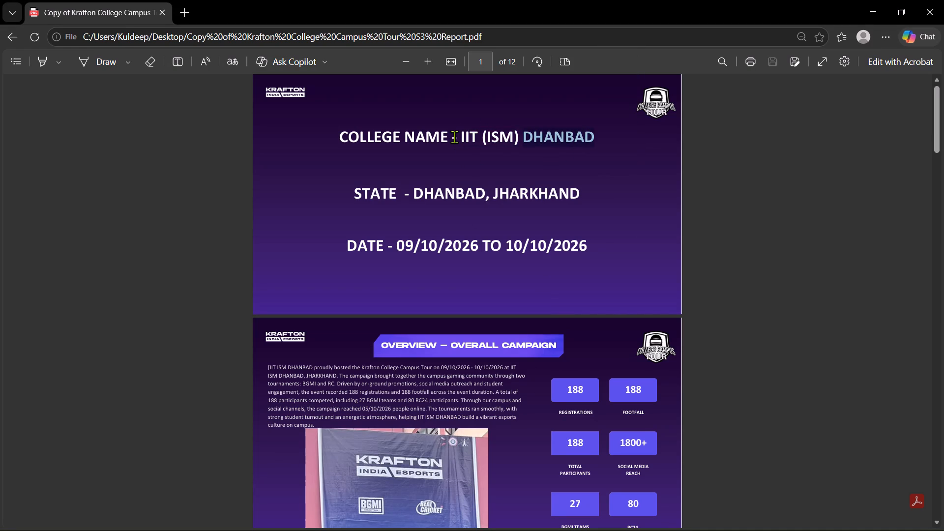
pyautogui.moveTo(461, 137); pyautogui.dragTo(553, 135)
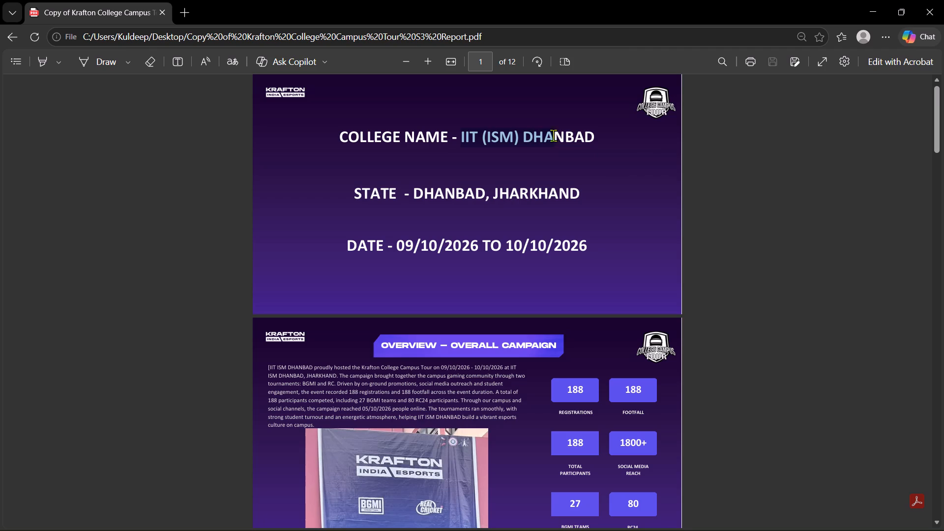
pyautogui.moveTo(553, 135); pyautogui.dragTo(595, 139)
pyautogui.hotkey('ctrl', 'c')
pyautogui.keyDown('ctrl'); pyautogui.click(595, 139); pyautogui.keyUp('ctrl')
pyautogui.hotkey('alt', 'Tab')
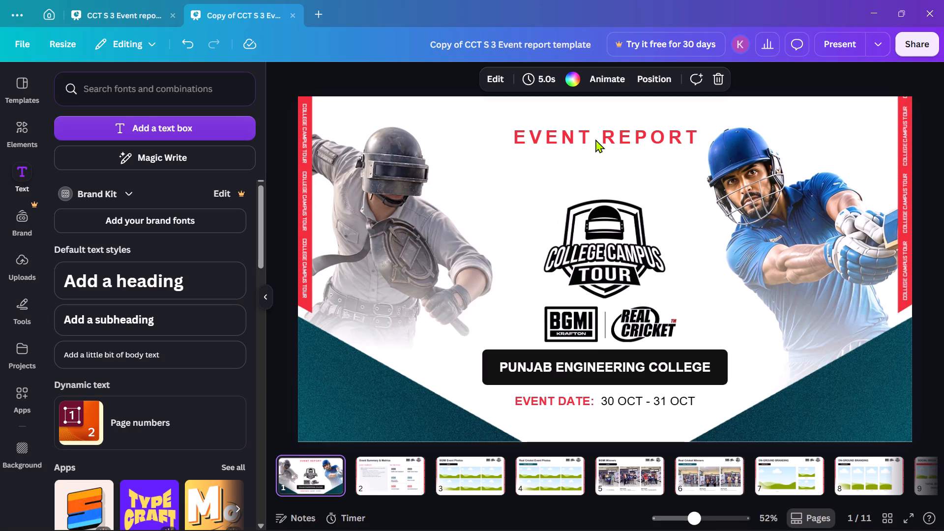
pyautogui.doubleClick(573, 369)
pyautogui.click(573, 369)
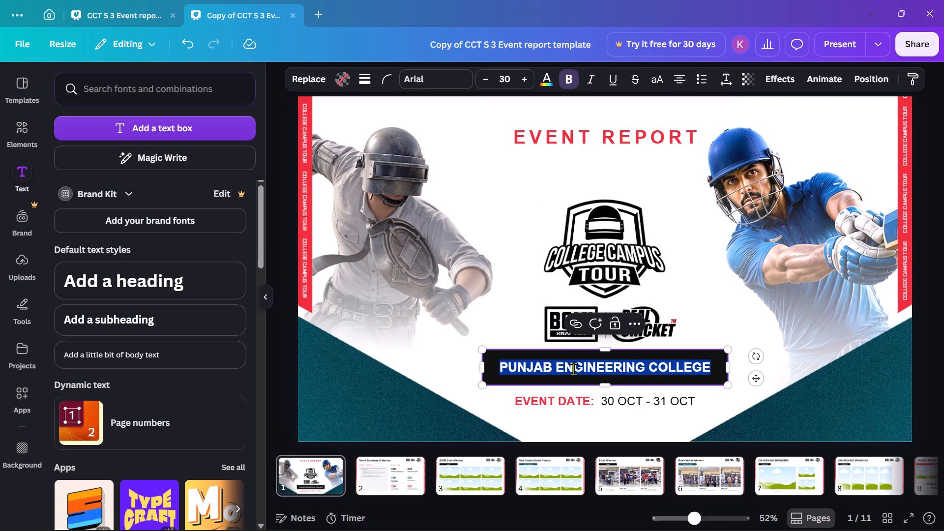
pyautogui.hotkey('ctrl', 'v')
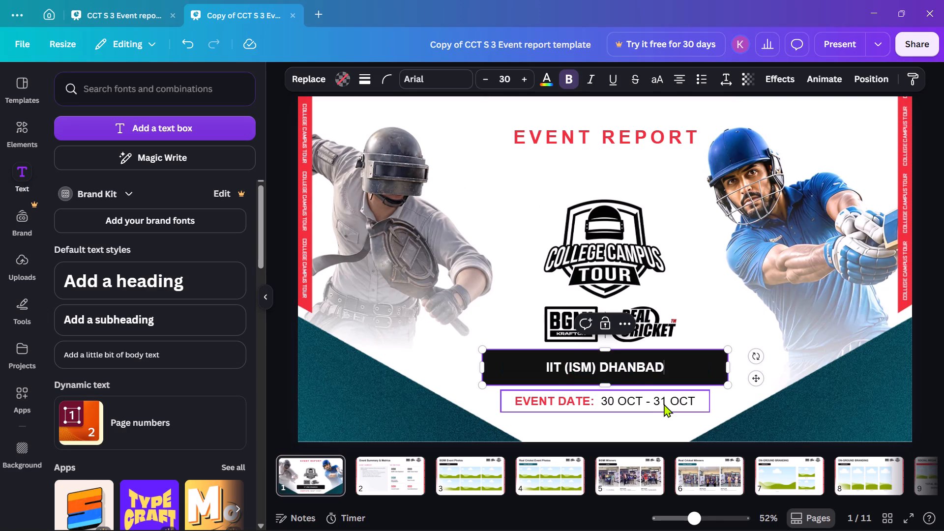
# Check the event dates in the report PDF and remove the start day 30 from the cover page's event date.
pyautogui.hotkey('alt', 'Tab')
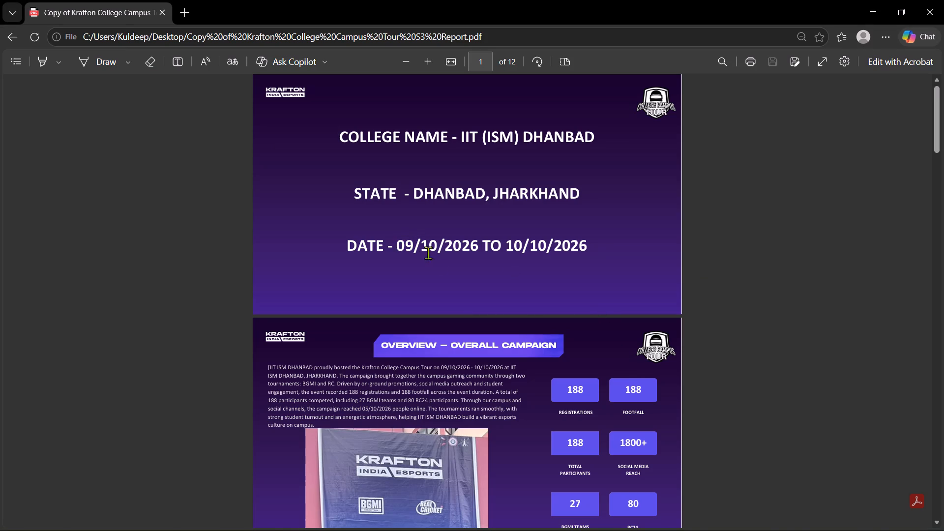
pyautogui.hotkey('alt', 'Tab')
pyautogui.hotkey('alt', 'Tab')
pyautogui.hotkey('alt', 'Tab')
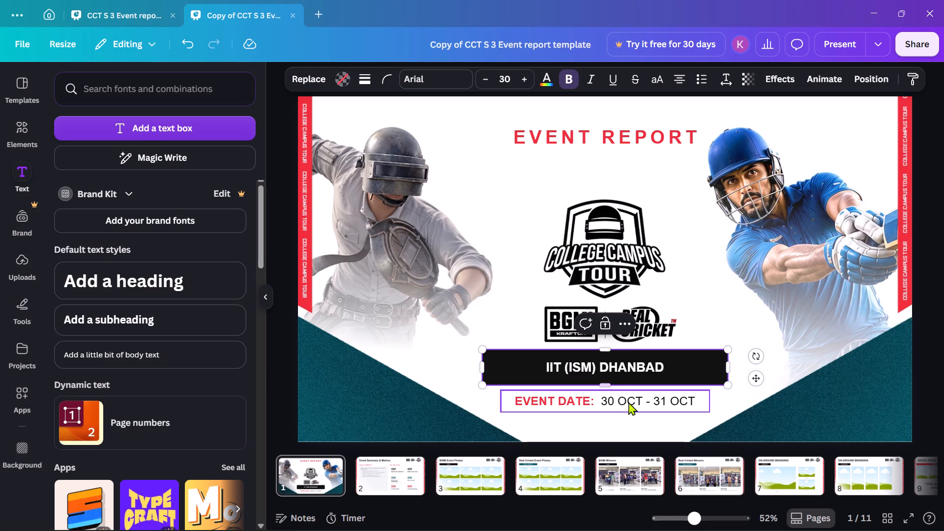
pyautogui.click(614, 401)
pyautogui.click(614, 401)
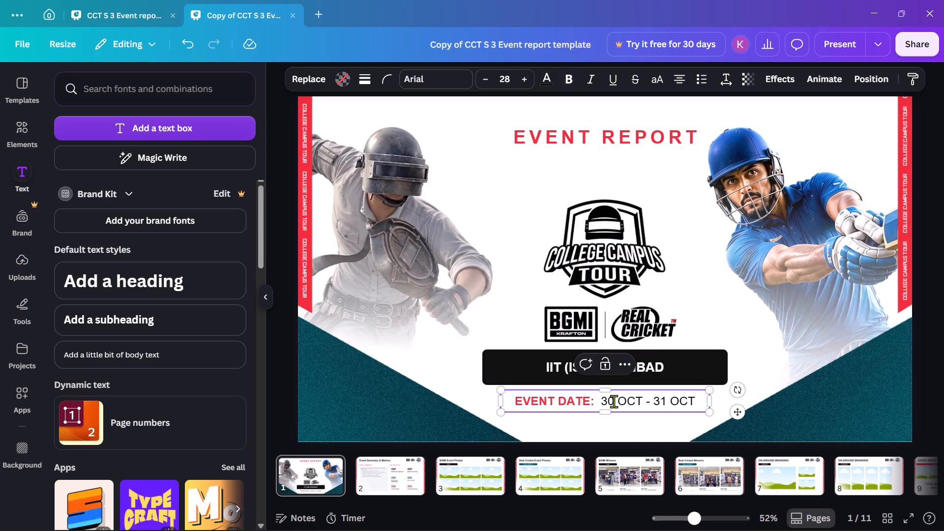
pyautogui.press('BackSpace')
pyautogui.press('BackSpace')
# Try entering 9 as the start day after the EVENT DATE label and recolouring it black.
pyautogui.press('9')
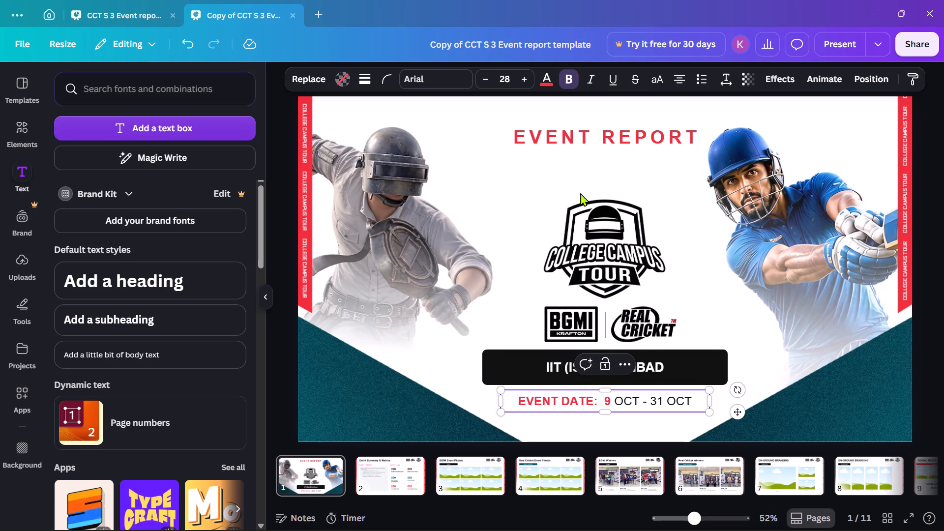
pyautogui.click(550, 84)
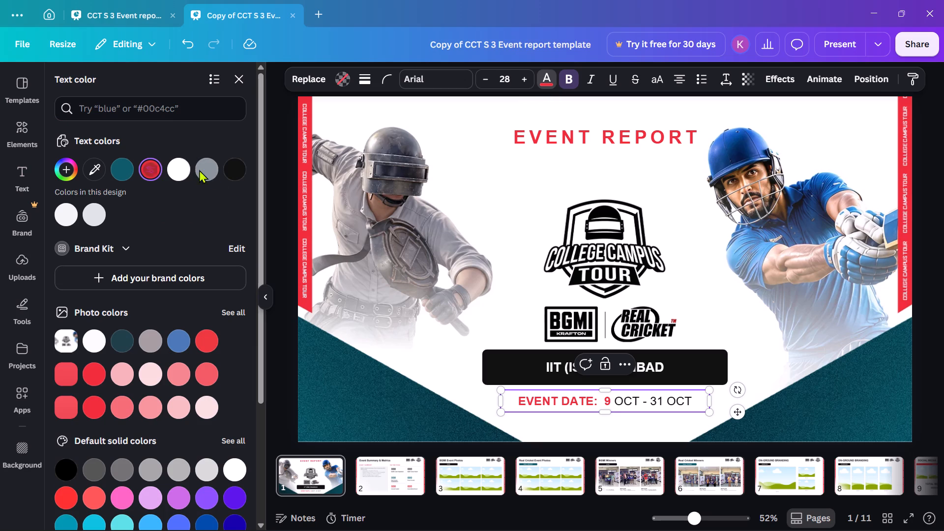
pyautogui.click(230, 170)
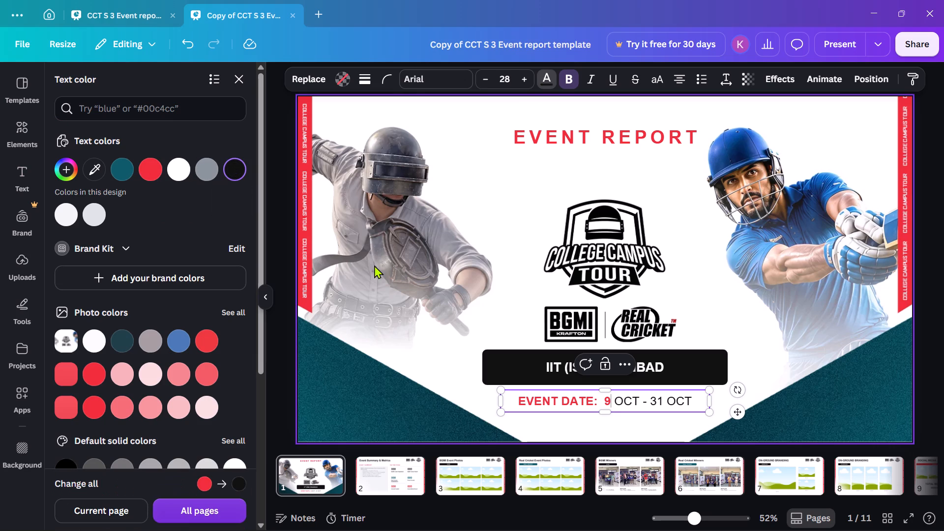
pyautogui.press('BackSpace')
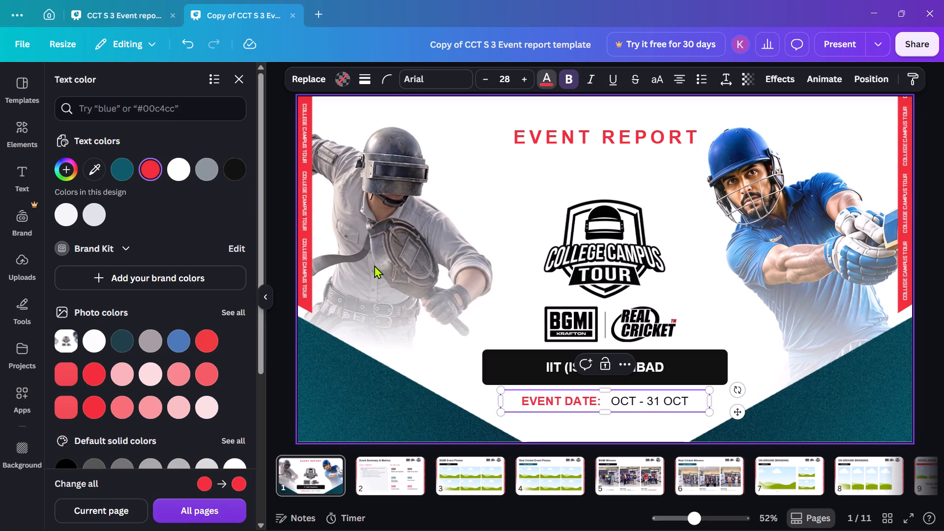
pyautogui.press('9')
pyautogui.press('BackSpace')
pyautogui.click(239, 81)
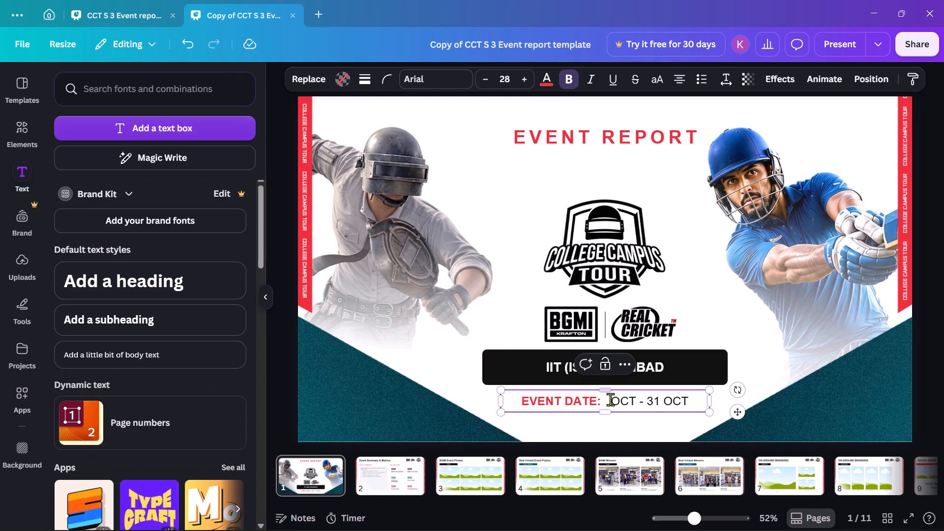
# Complete the cover page's event date as 9 OCT - 10 OCT, with the days in the date's regular black text.
pyautogui.click(610, 399)
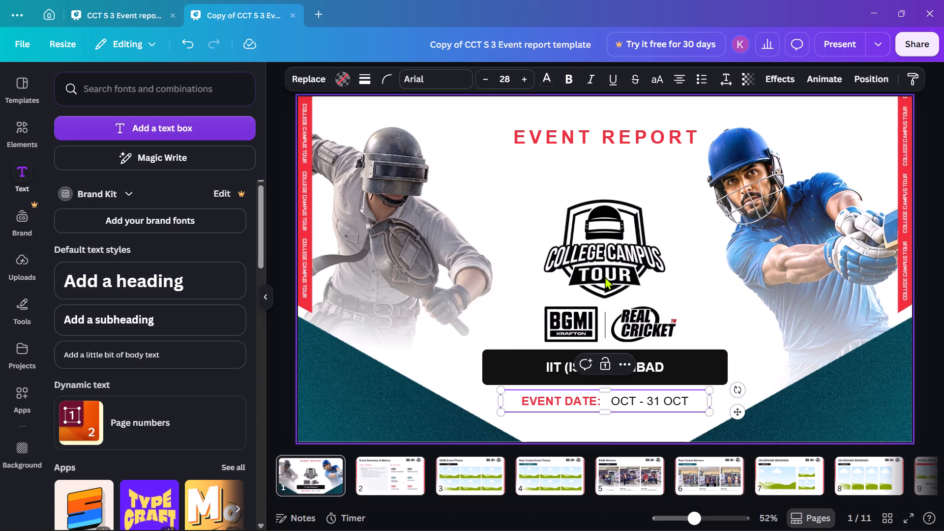
pyautogui.write('9')
pyautogui.press('space')
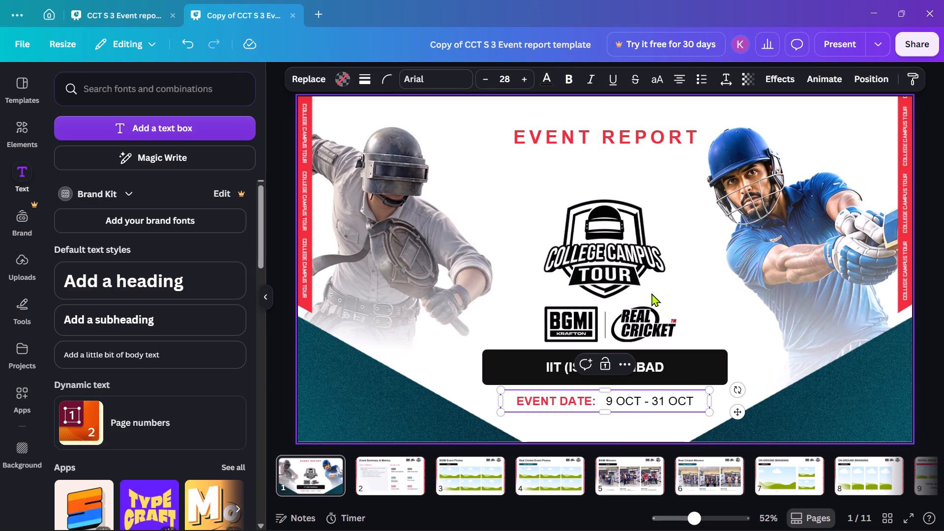
pyautogui.click(666, 406)
pyautogui.press('BackSpace')
pyautogui.press('BackSpace')
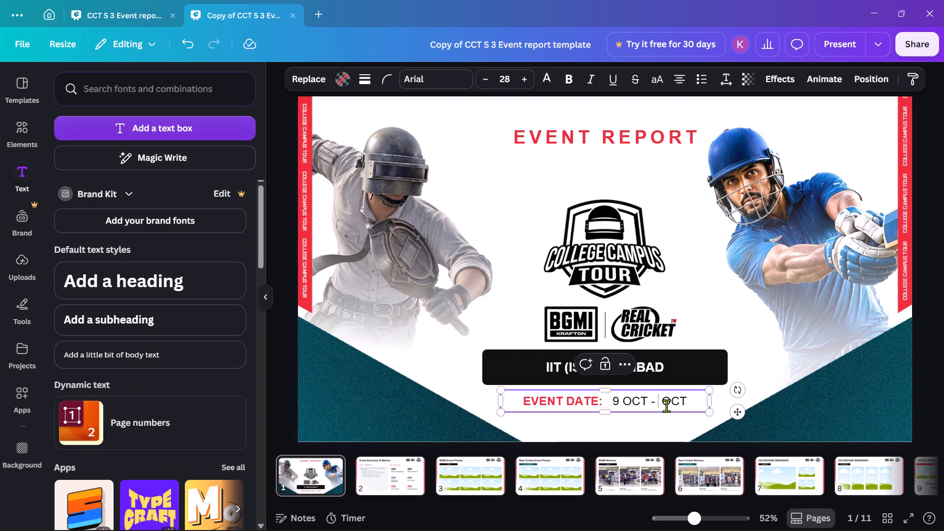
pyautogui.write('10')
# Look over the PDF's overall campaign overview and open the Canva report's Event Summary & Metrics page.
pyautogui.hotkey('alt', 'Tab')
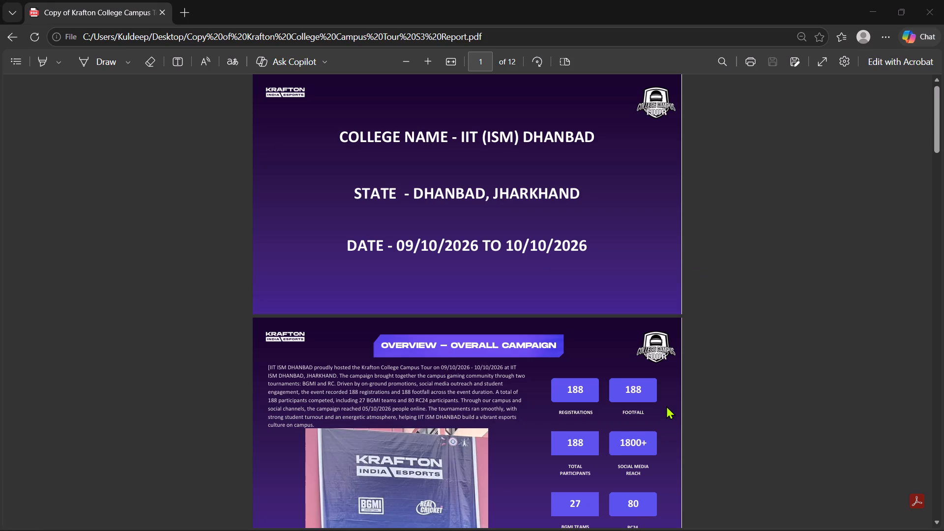
pyautogui.scroll(-1, 636, 429)
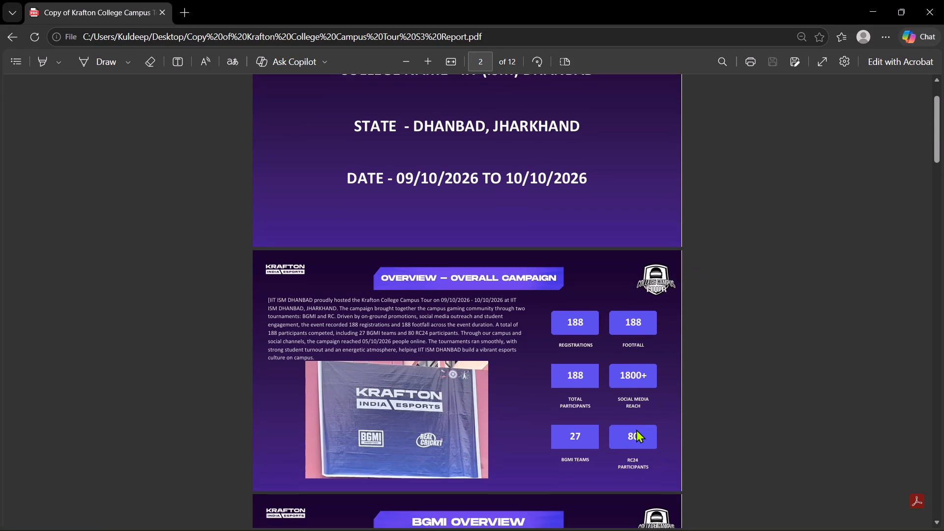
pyautogui.scroll(-1, 636, 429)
pyautogui.hotkey('alt', 'Tab')
pyautogui.click(383, 478)
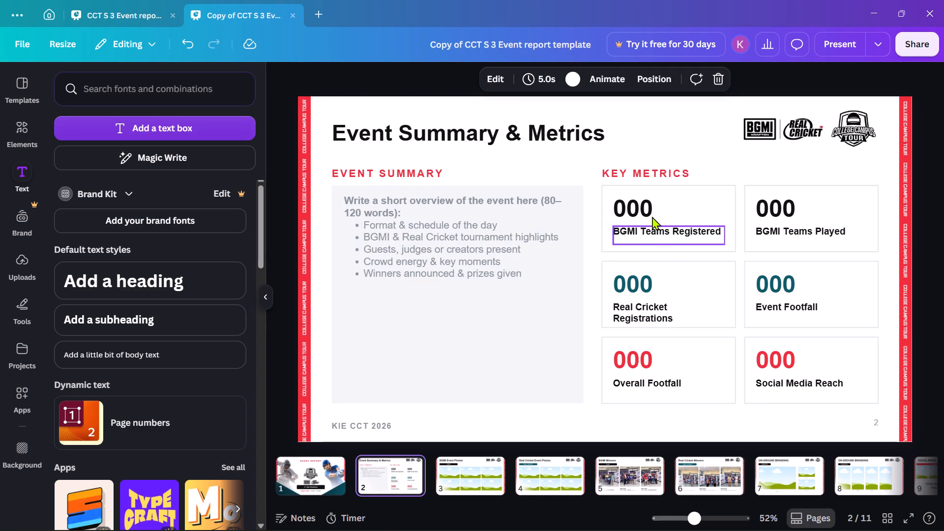
# Find the BGMI team registrations in the PDF and set the BGMI Teams Registered metric to 27.
pyautogui.hotkey('alt', 'Tab')
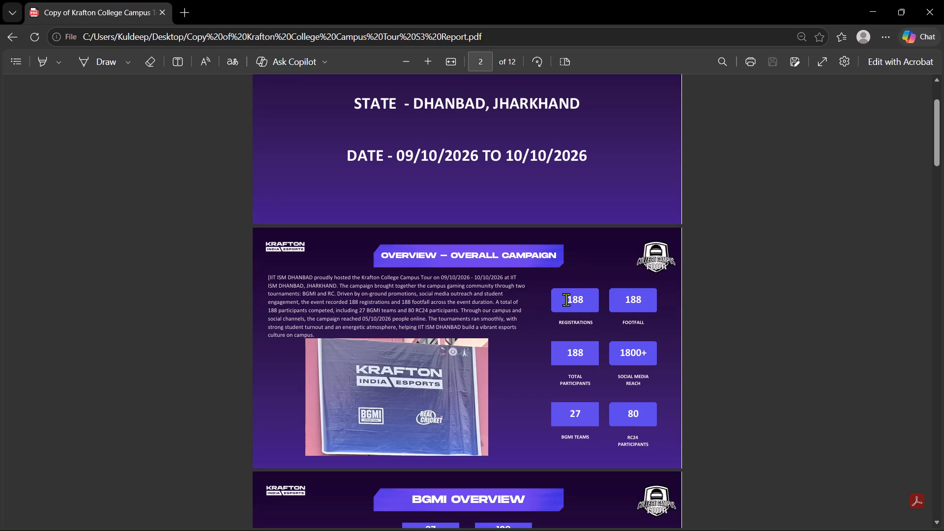
pyautogui.moveTo(567, 298); pyautogui.dragTo(582, 298)
pyautogui.moveTo(582, 298); pyautogui.dragTo(586, 298)
pyautogui.scroll(-1, 586, 298)
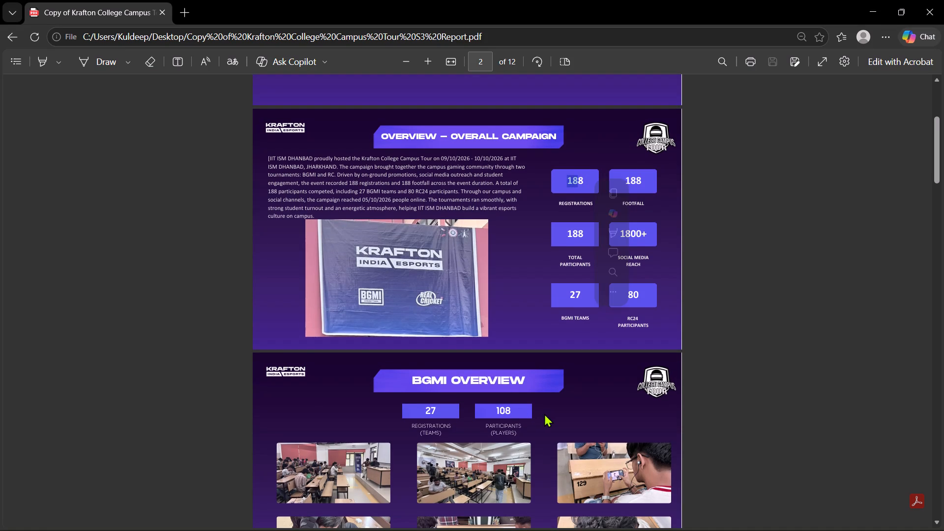
pyautogui.click(544, 413)
pyautogui.moveTo(426, 410); pyautogui.dragTo(443, 410)
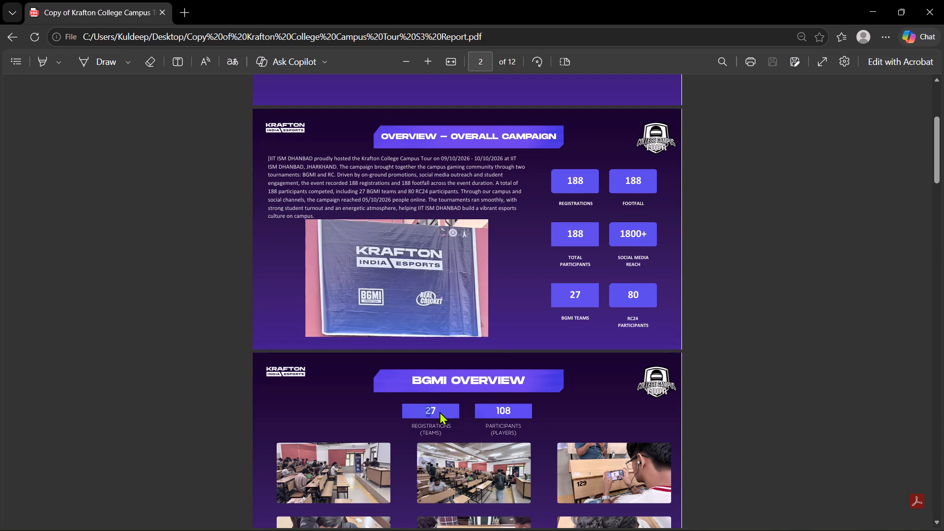
pyautogui.click(440, 412)
pyautogui.hotkey('alt', 'Tab')
pyautogui.doubleClick(631, 209)
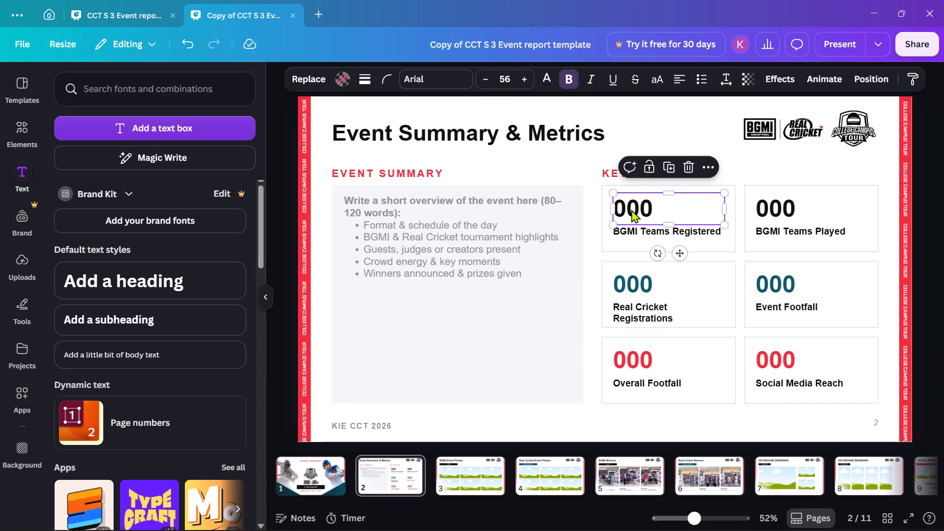
pyautogui.click(631, 209)
pyautogui.rightClick(631, 209)
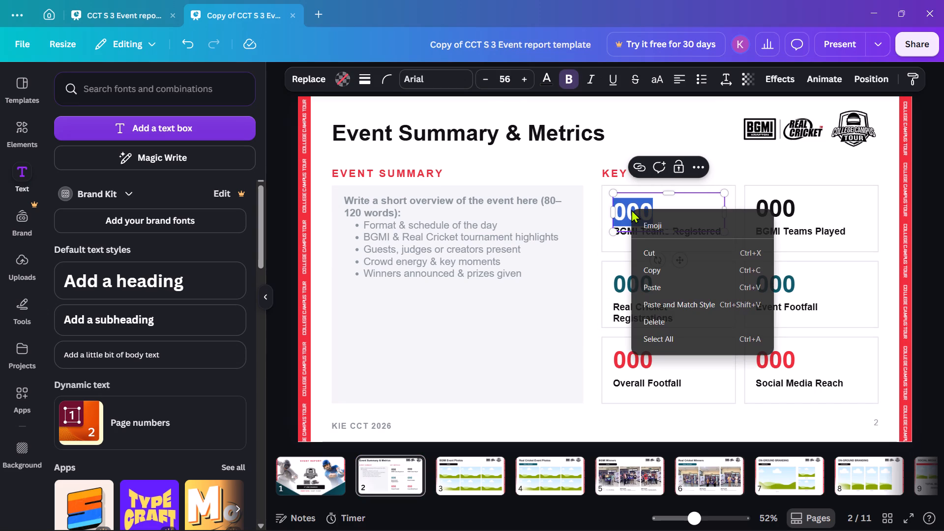
pyautogui.write('27')
pyautogui.doubleClick(631, 209)
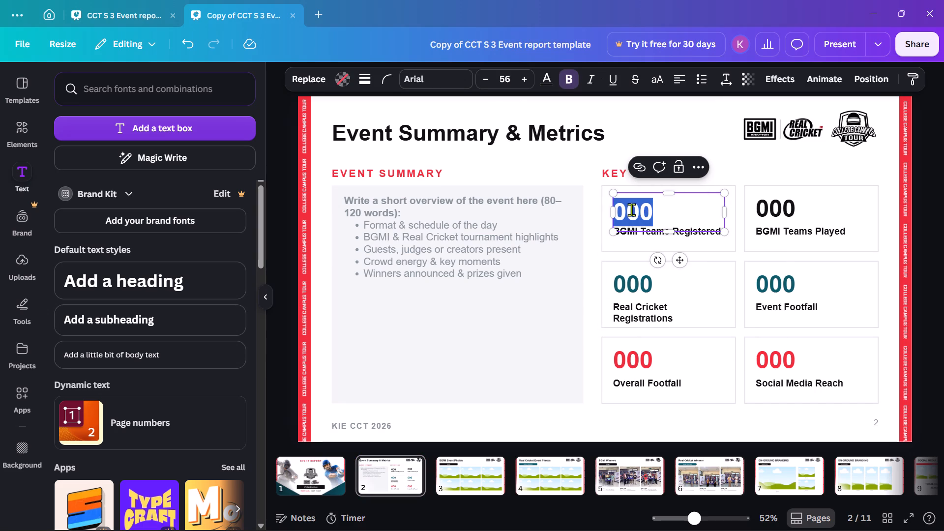
pyautogui.write('27')
# Examine the PDF's overall campaign and BGMI overview pages for the number of BGMI teams that played.
pyautogui.doubleClick(773, 211)
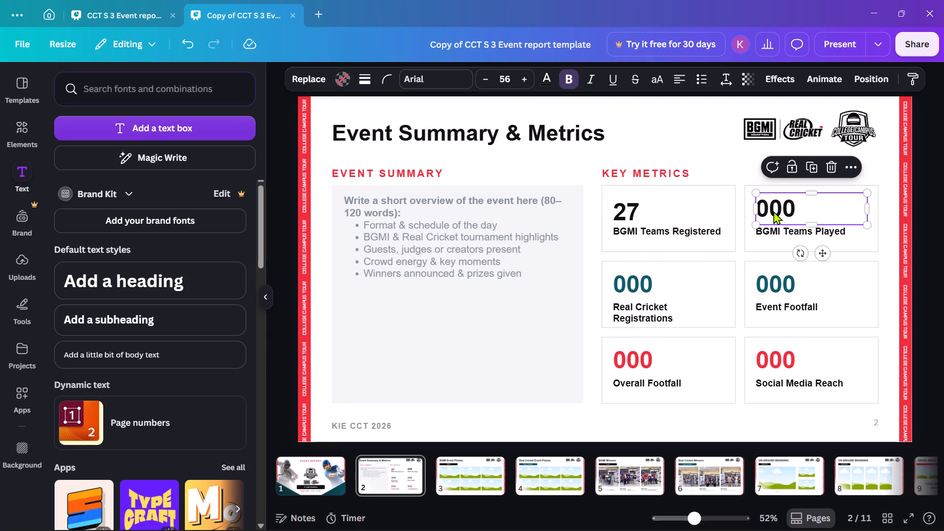
pyautogui.doubleClick(773, 211)
pyautogui.hotkey('alt', 'Tab')
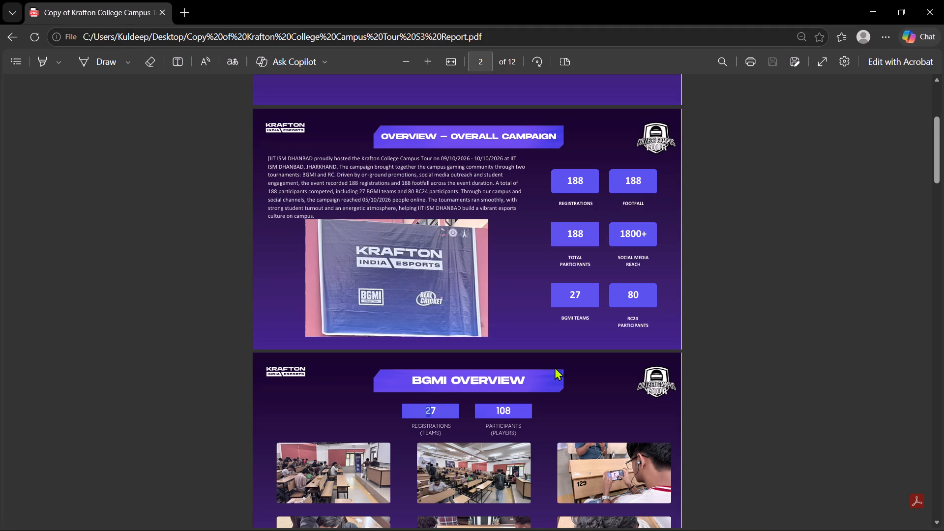
pyautogui.scroll(-2, 545, 379)
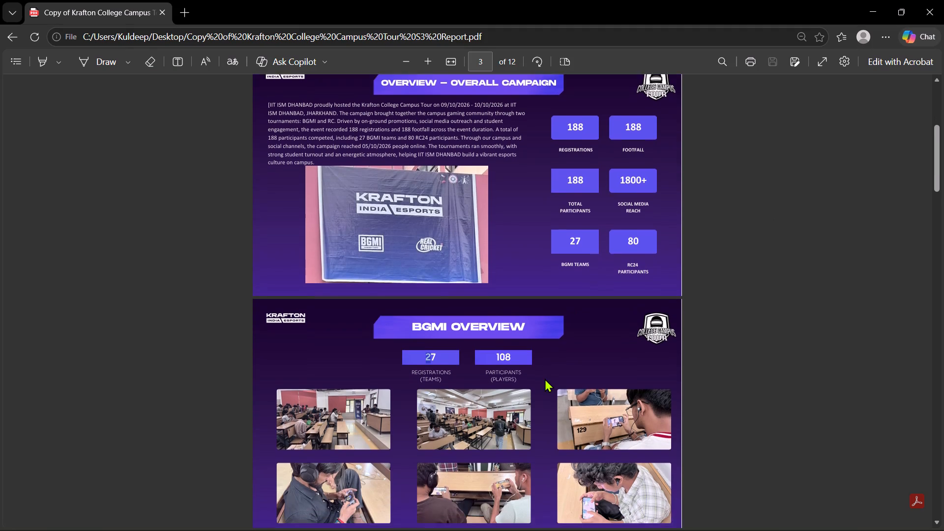
pyautogui.scroll(-1, 545, 379)
pyautogui.scroll(1, 545, 379)
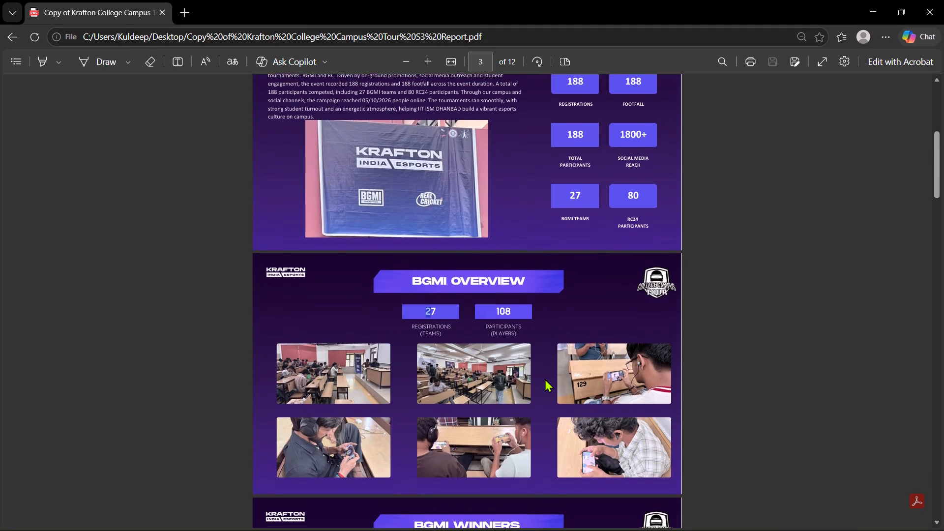
pyautogui.scroll(2, 545, 379)
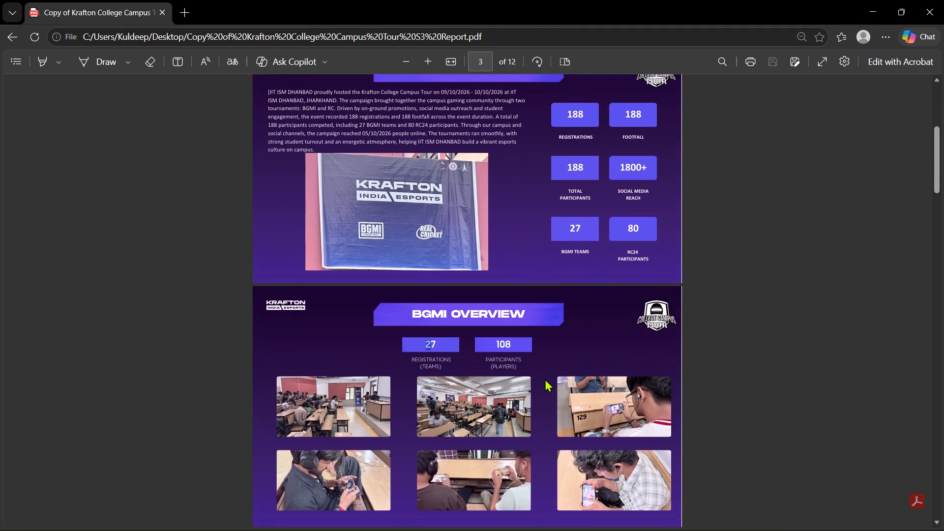
pyautogui.scroll(1, 545, 379)
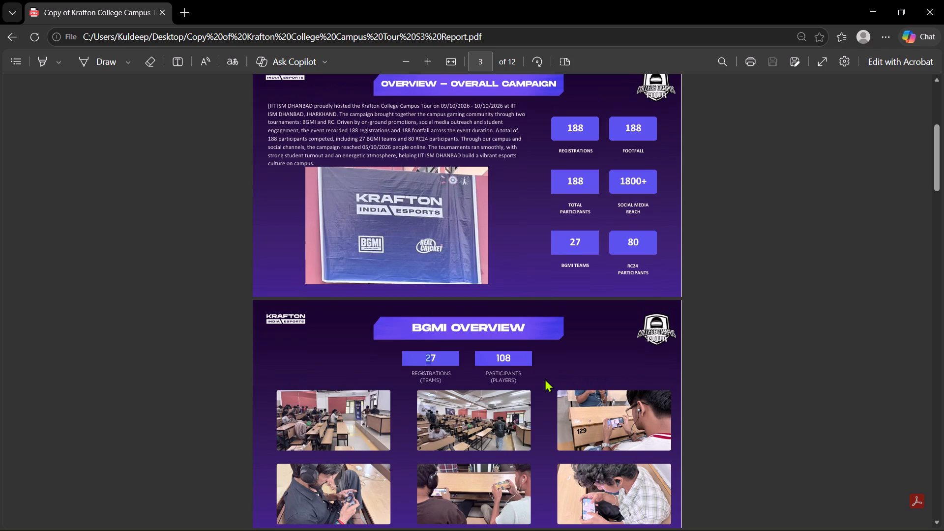
pyautogui.hscroll(1, 545, 379)
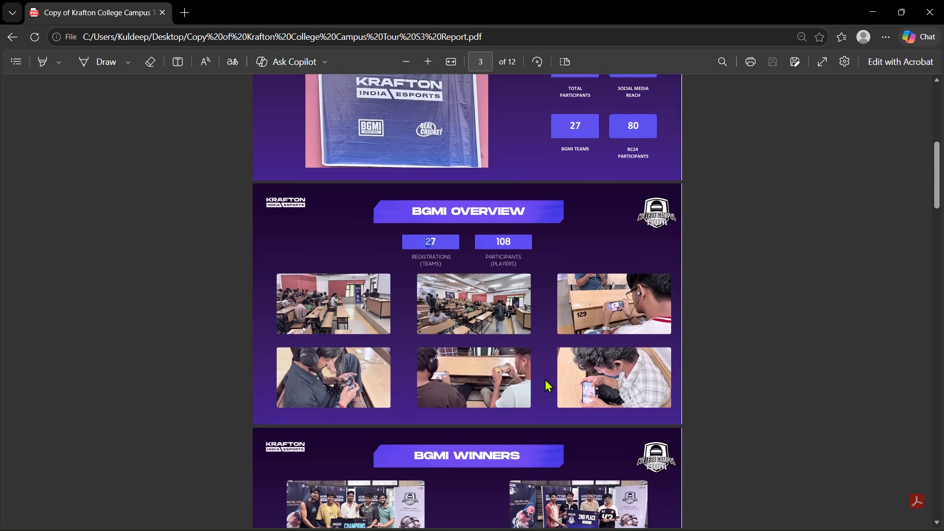
pyautogui.hscroll(2, 545, 379)
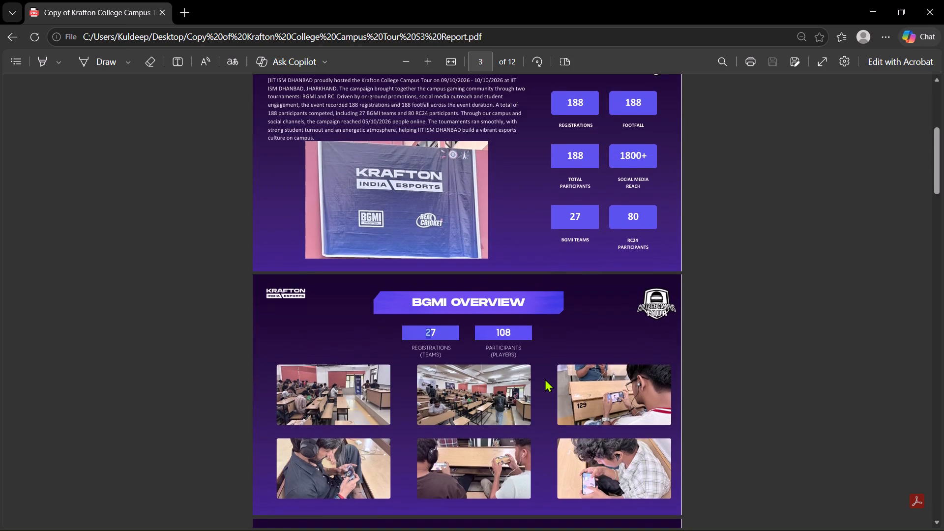
pyautogui.hscroll(1, 545, 379)
pyautogui.scroll(1, 545, 379)
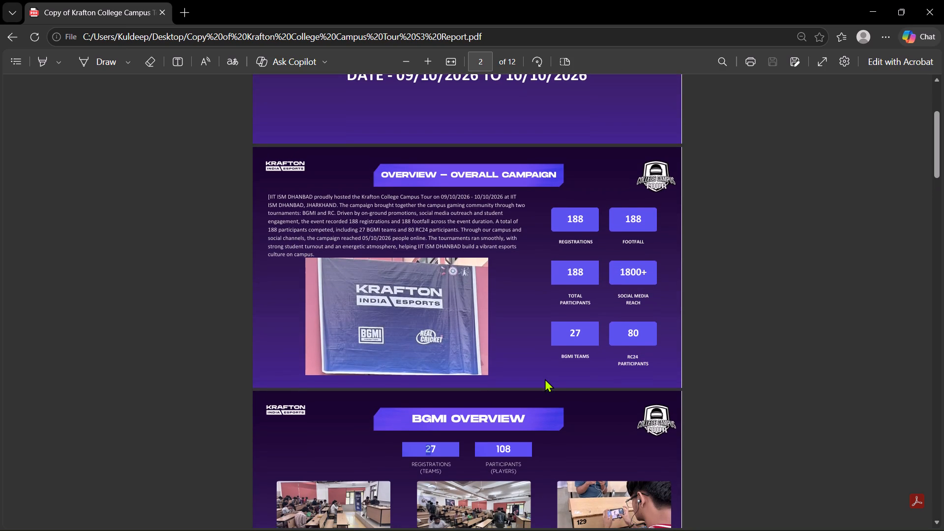
pyautogui.scroll(1, 545, 379)
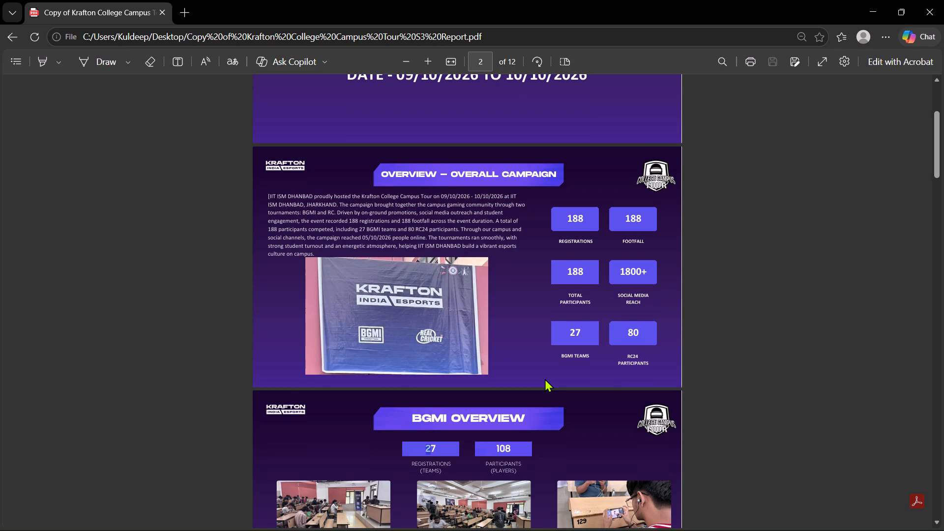
pyautogui.press('Delete')
# Compare the report's key metrics with the PDF overview and set Real Cricket Registrations to 188.
pyautogui.hotkey('alt', 'Tab')
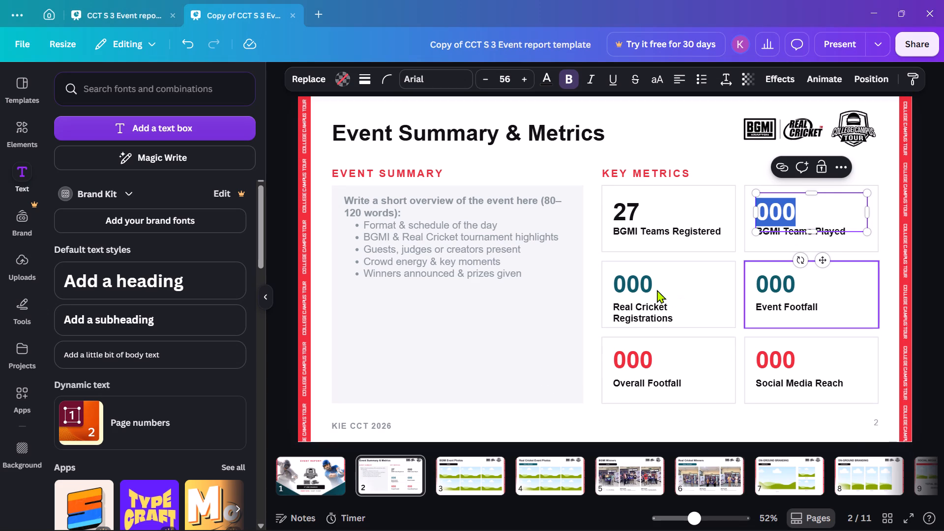
pyautogui.hotkey('alt', 'Tab')
pyautogui.hotkey('alt', 'Tab')
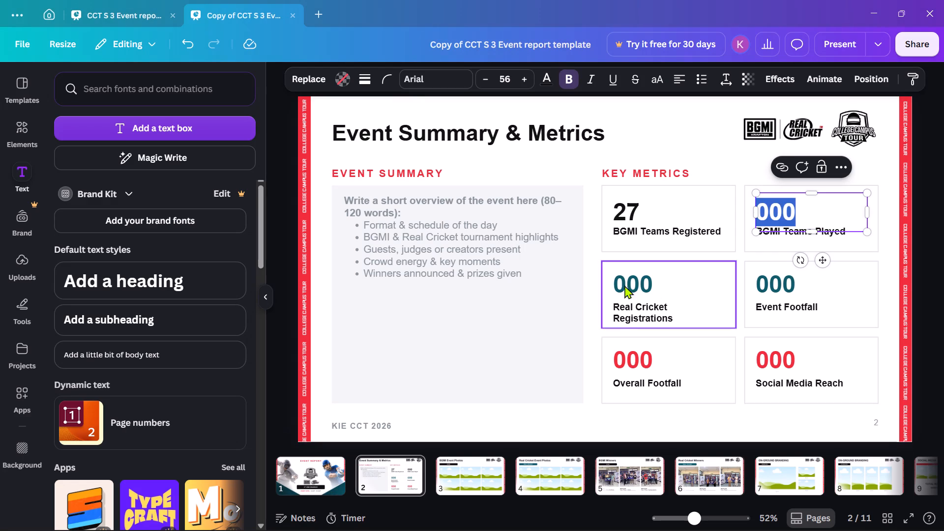
pyautogui.tripleClick(641, 286)
pyautogui.write('188')
# Check the PDF's overview figures again and set the BGMI Teams Played metric to 27.
pyautogui.hotkey('alt', 'Tab')
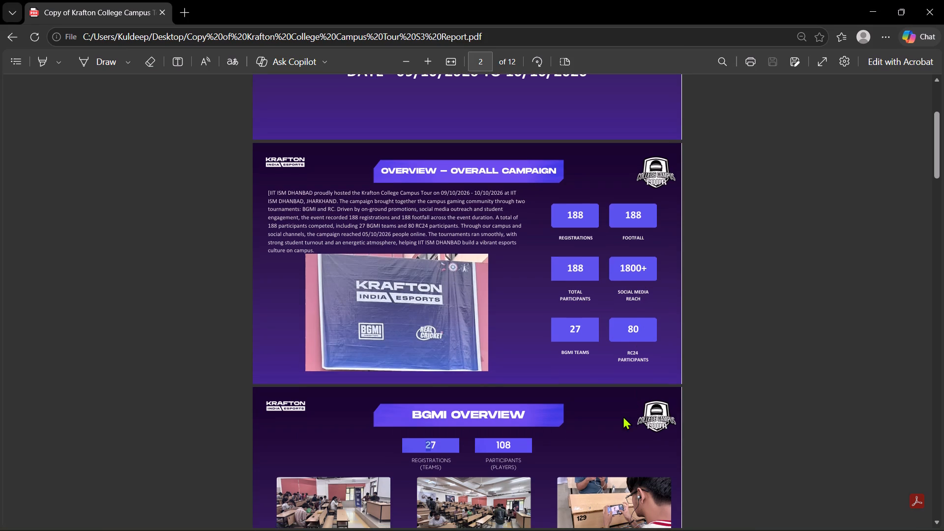
pyautogui.hotkey('alt', 'Tab')
pyautogui.tripleClick(783, 206)
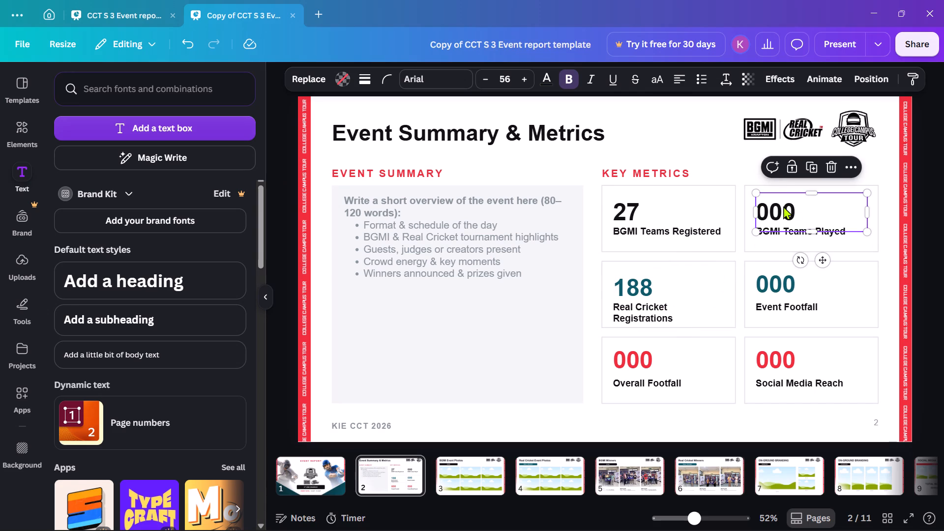
pyautogui.click(783, 206)
pyautogui.write('27')
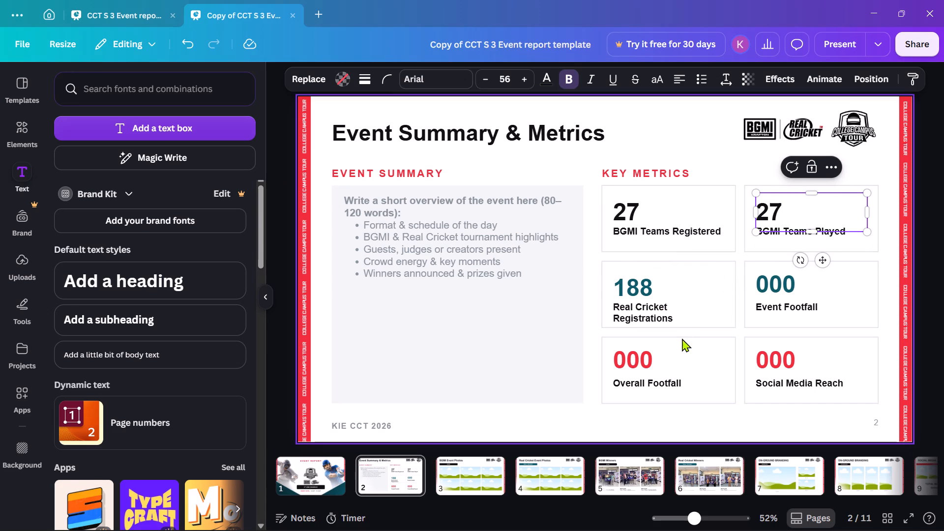
# Check the footfall figure in the PDF overview and set the Event Footfall metric to 188.
pyautogui.hotkey('alt', 'Tab')
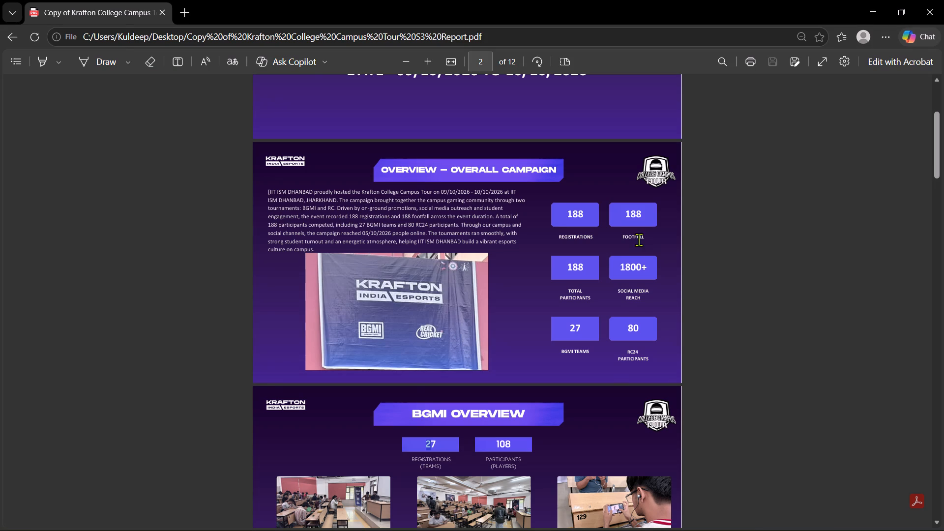
pyautogui.hotkey('alt', 'Tab')
pyautogui.tripleClick(783, 284)
pyautogui.click(783, 284)
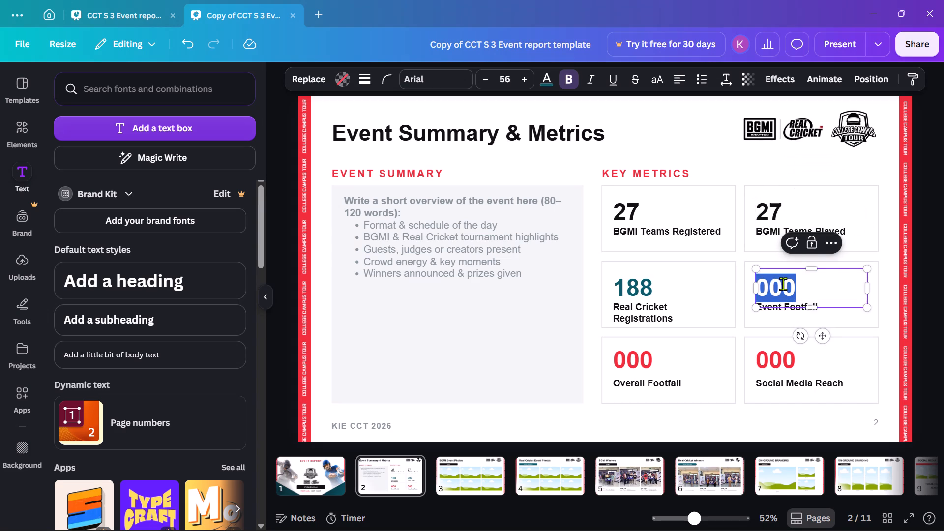
pyautogui.write('188')
# Check the PDF's campaign and RC overview pages and set the Real Cricket Registrations metric to 80.
pyautogui.hotkey('alt', 'Tab')
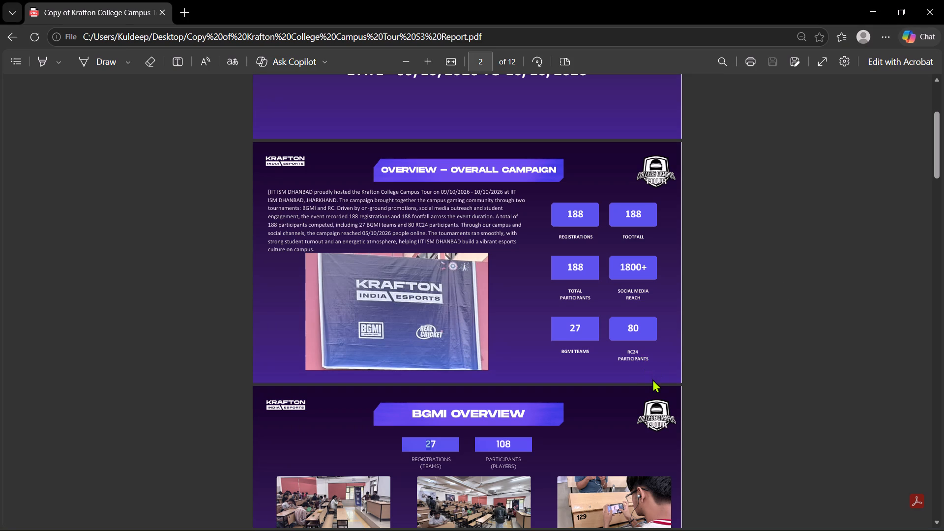
pyautogui.hotkey('alt', 'Tab')
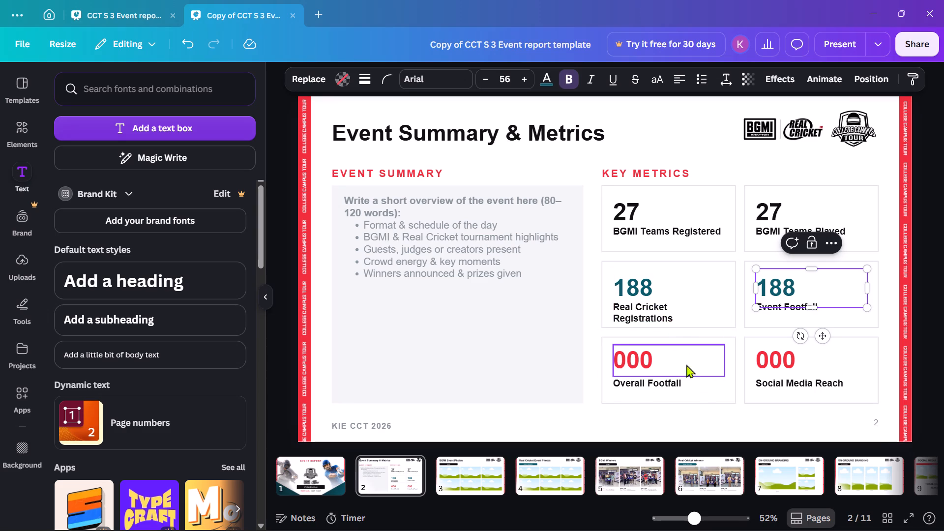
pyautogui.hotkey('alt', 'Tab')
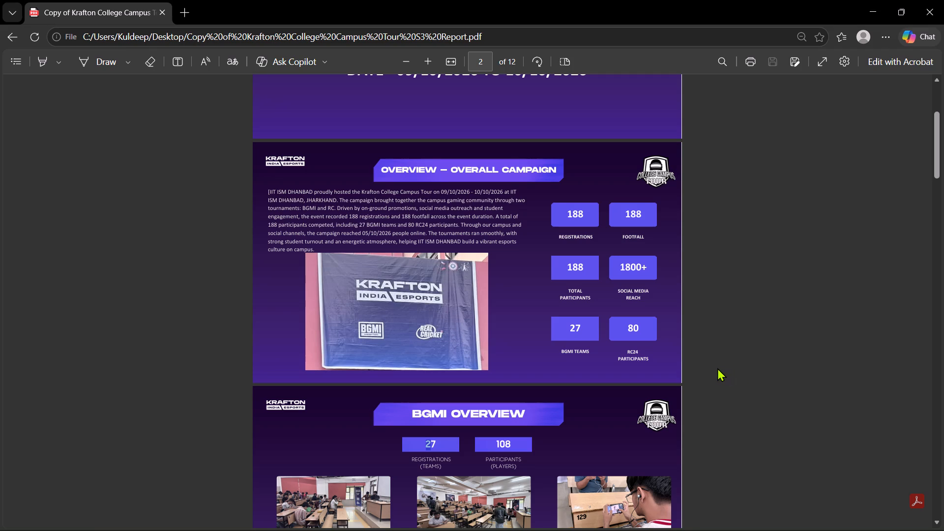
pyautogui.scroll(-7, 697, 386)
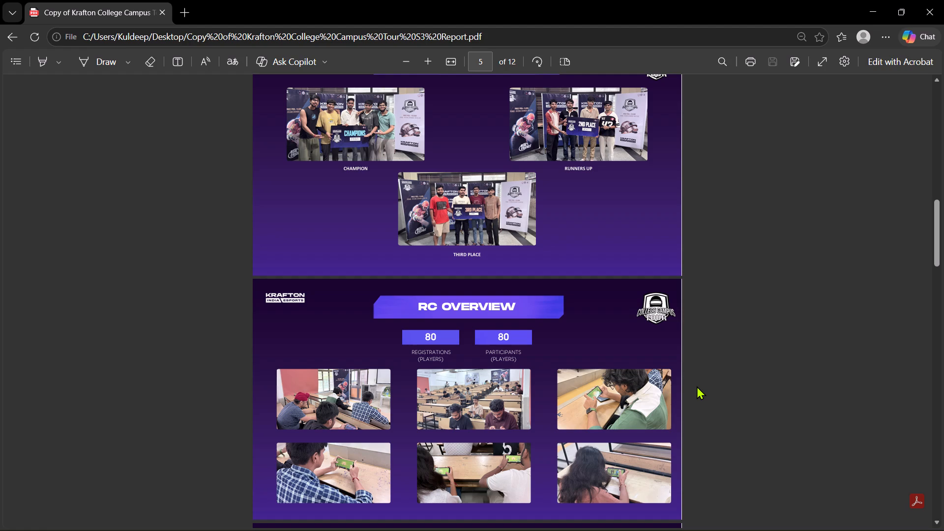
pyautogui.scroll(-1, 697, 386)
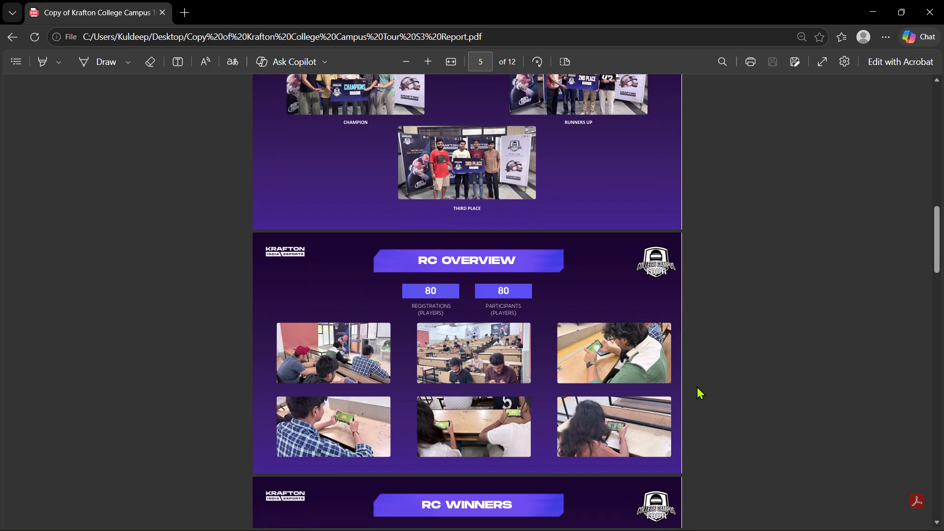
pyautogui.hotkey('alt', 'Tab')
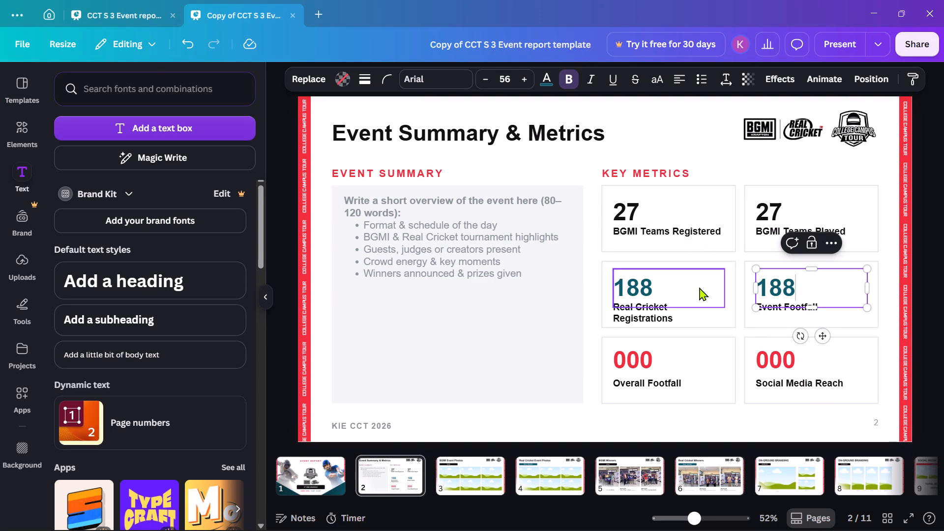
pyautogui.doubleClick(650, 283)
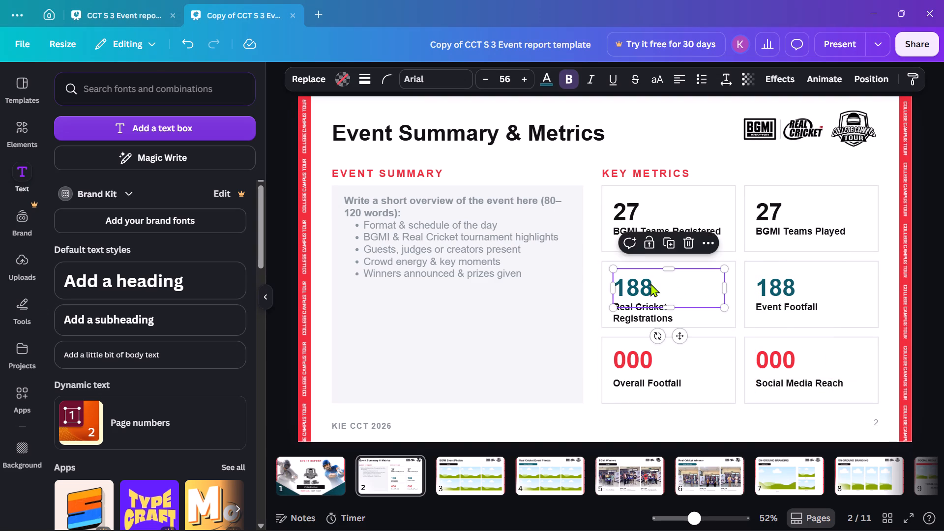
pyautogui.doubleClick(650, 283)
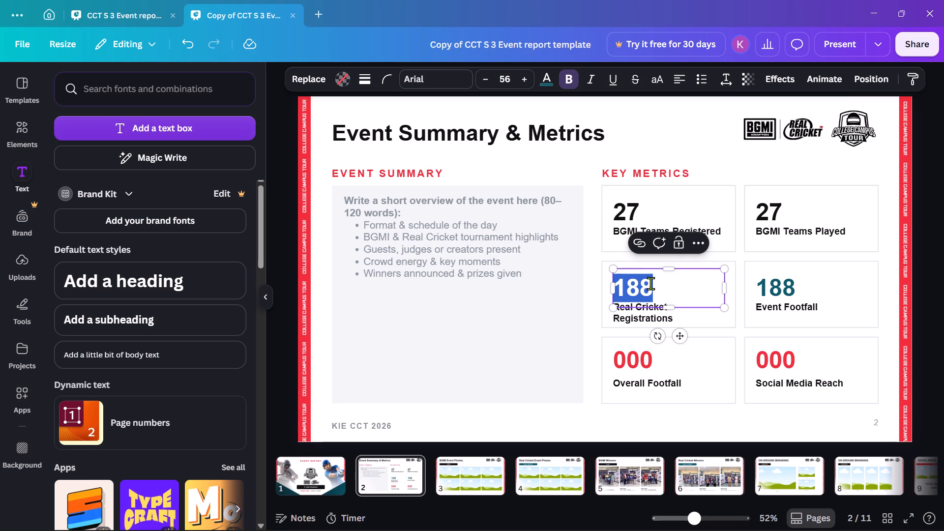
pyautogui.write('80')
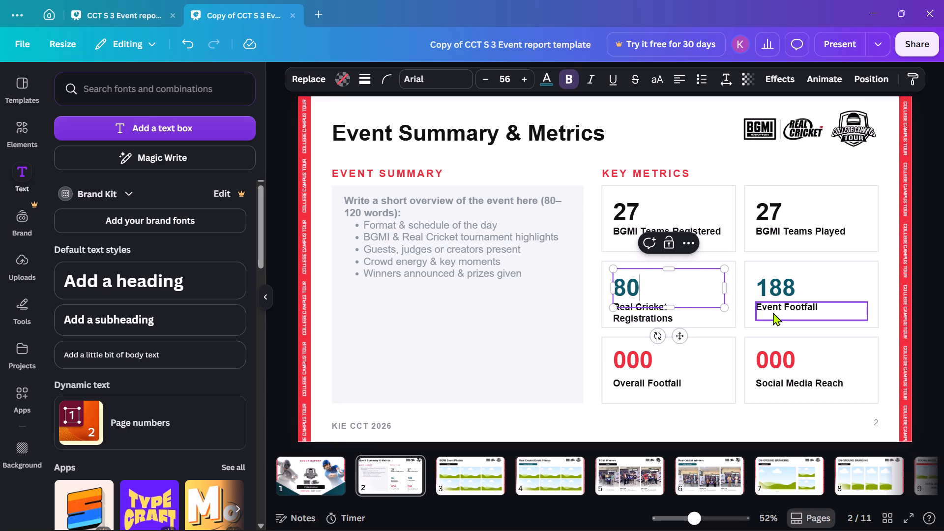
# Check the footfall figure in the PDF's overall campaign overview and set the Overall Footfall metric to 188.
pyautogui.click(774, 352)
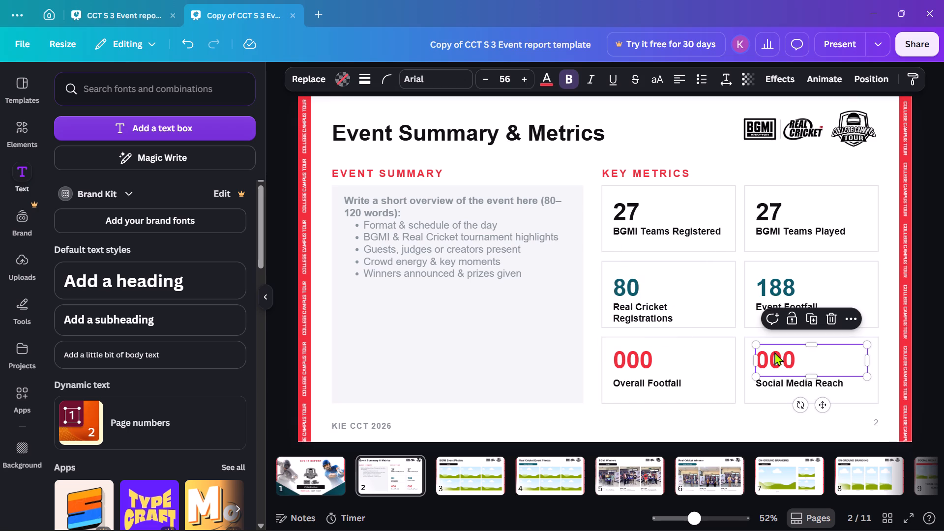
pyautogui.click(707, 418)
pyautogui.hotkey('alt', 'Tab')
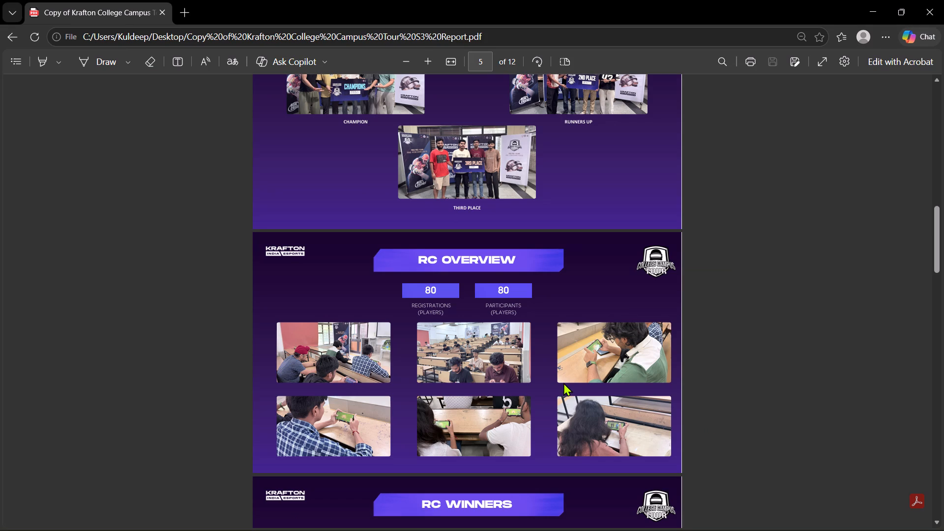
pyautogui.hotkey('alt', 'Tab')
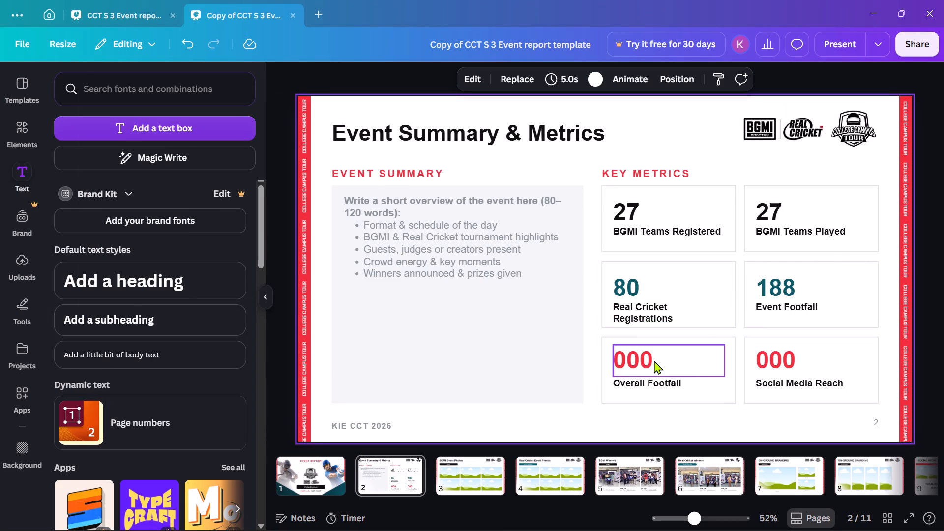
pyautogui.hotkey('alt', 'Tab')
pyautogui.scroll(4, 671, 317)
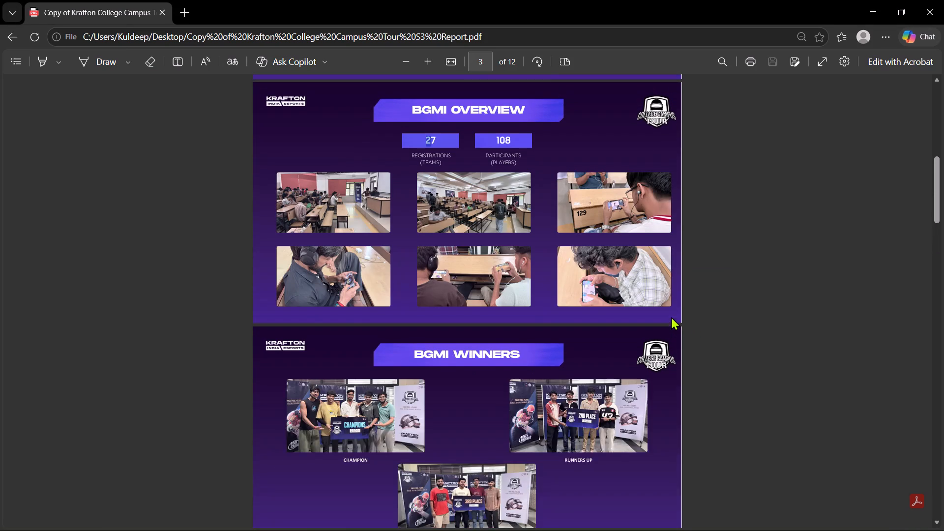
pyautogui.scroll(4, 671, 317)
pyautogui.hotkey('alt', 'Tab')
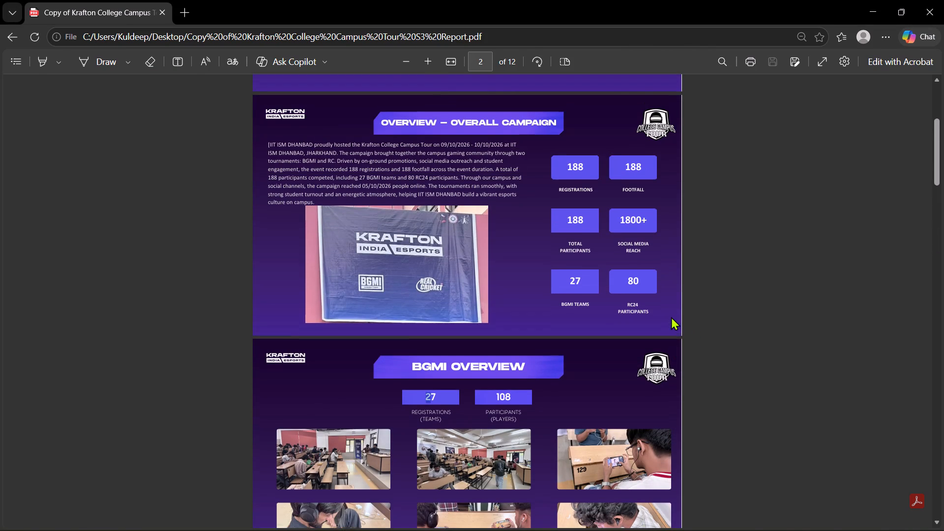
pyautogui.hotkey('alt', 'Tab')
pyautogui.hotkey('alt', 'Tab')
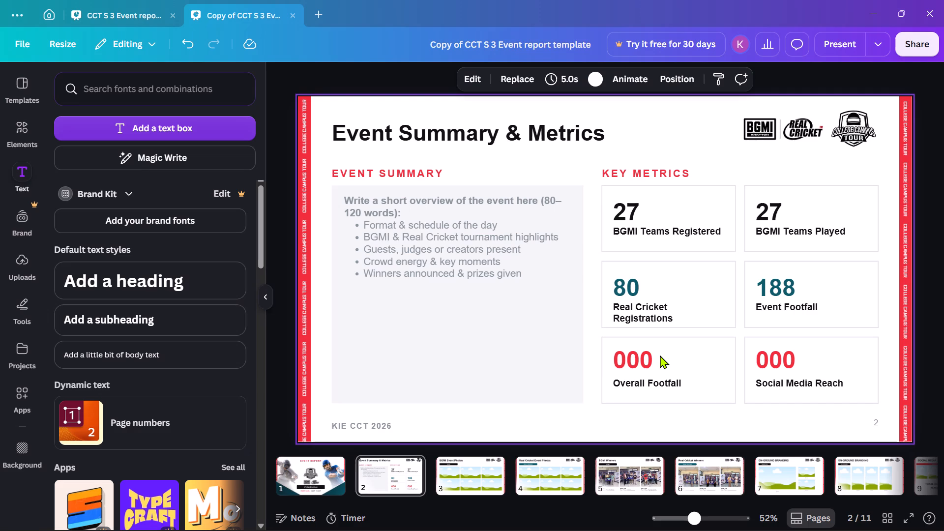
pyautogui.doubleClick(638, 359)
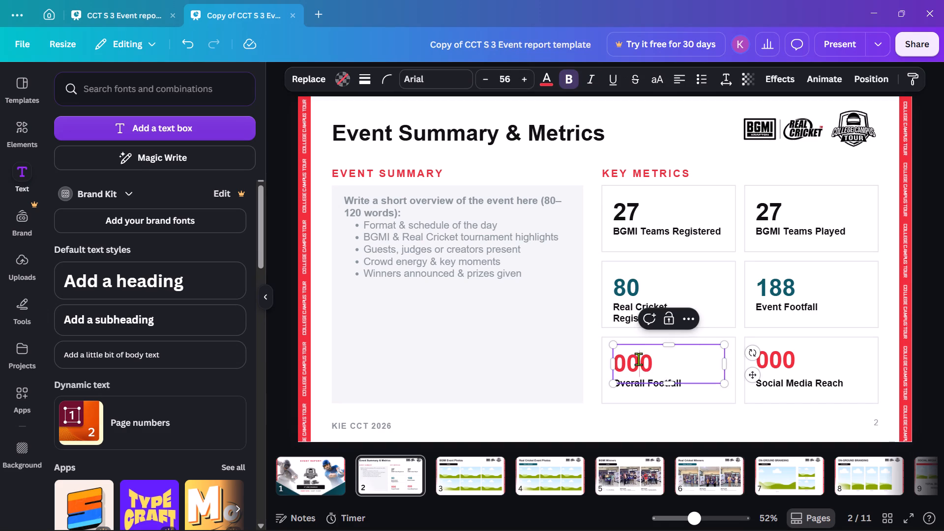
pyautogui.click(638, 359)
pyautogui.write('188')
# Examine the PDF's campaign overview, BGMI and RC pages against the report's remaining key metrics.
pyautogui.hotkey('alt', 'Tab')
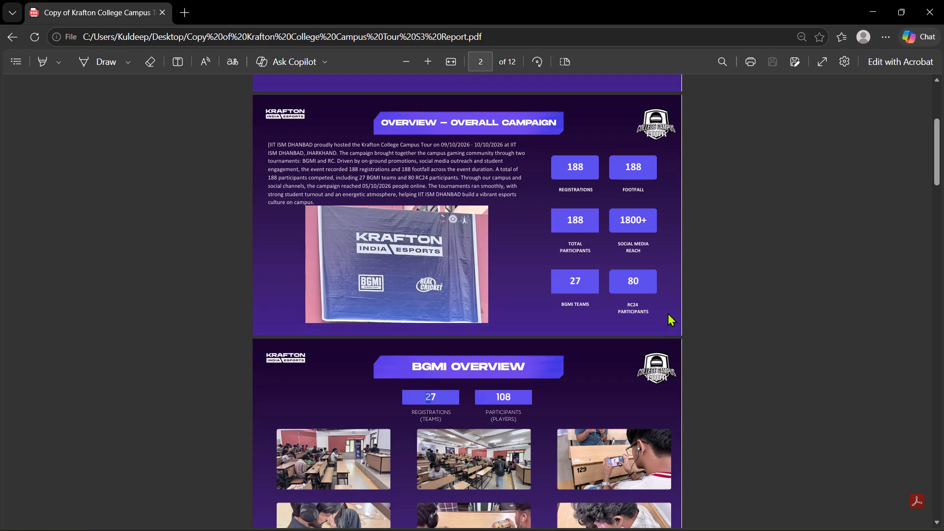
pyautogui.scroll(-1, 668, 313)
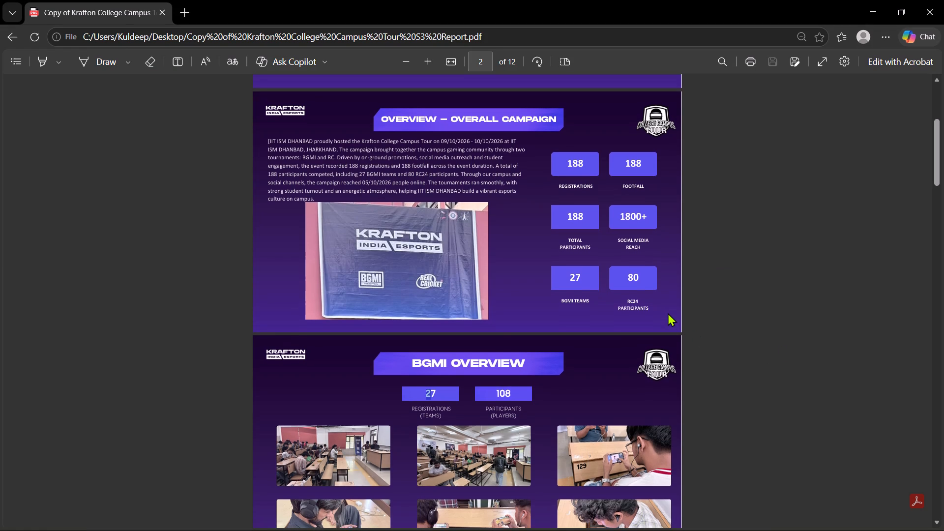
pyautogui.scroll(-8, 668, 313)
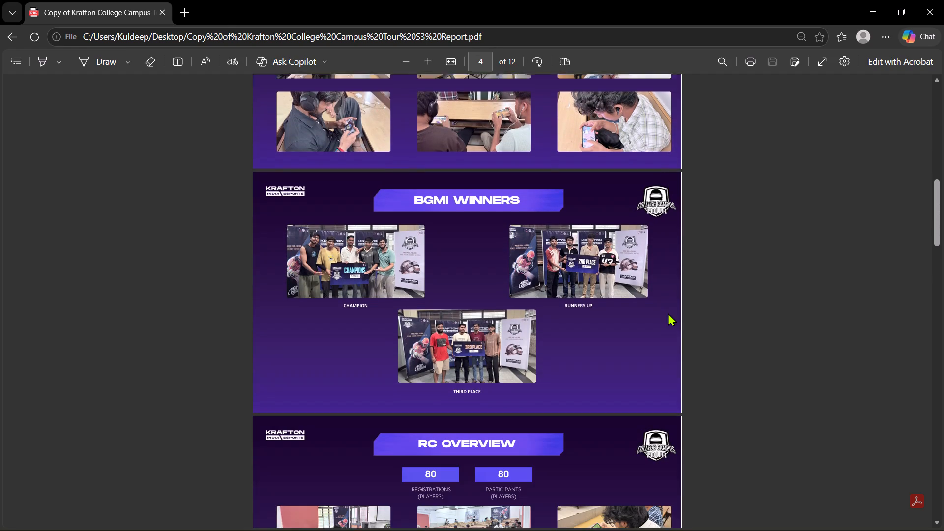
pyautogui.scroll(-1, 668, 313)
pyautogui.hotkey('alt', 'Tab')
pyautogui.click(823, 343)
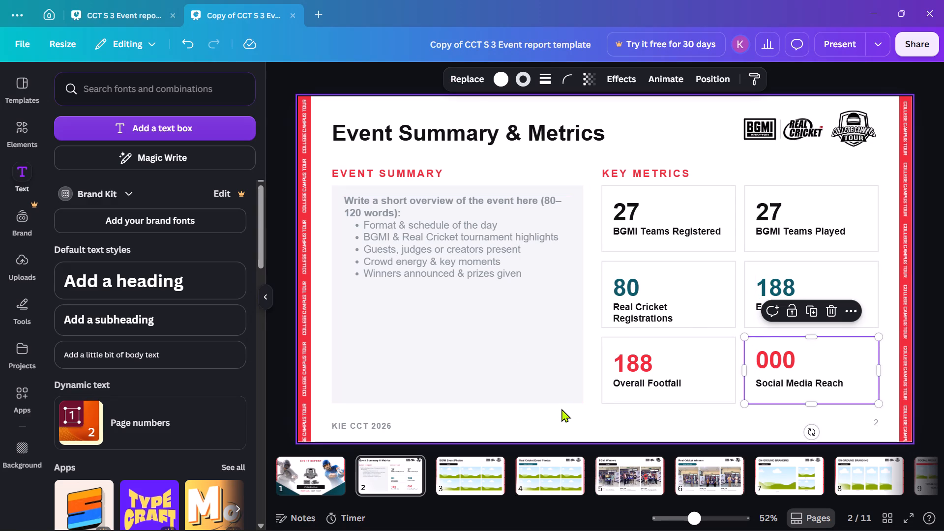
pyautogui.click(571, 420)
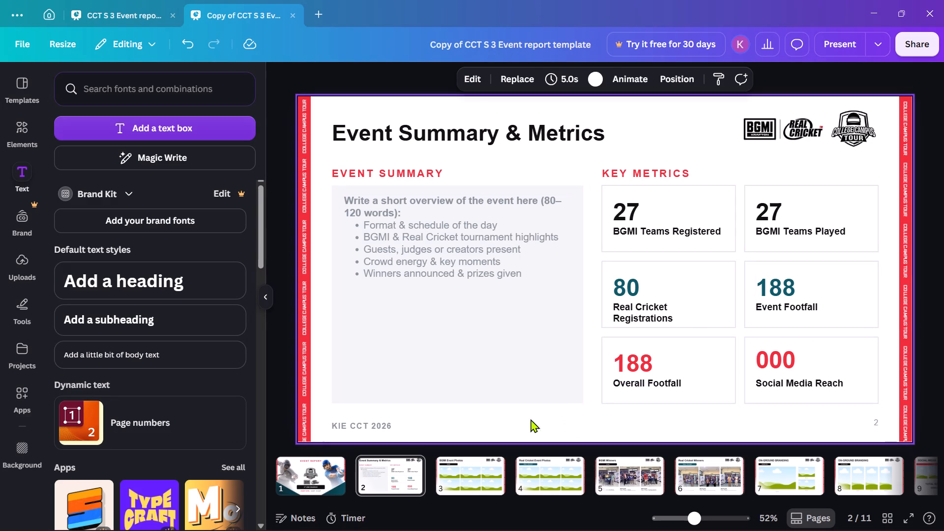
# Delete the "KIE CCT 2026" footer text from the Event Summary & Metrics page.
pyautogui.click(384, 456)
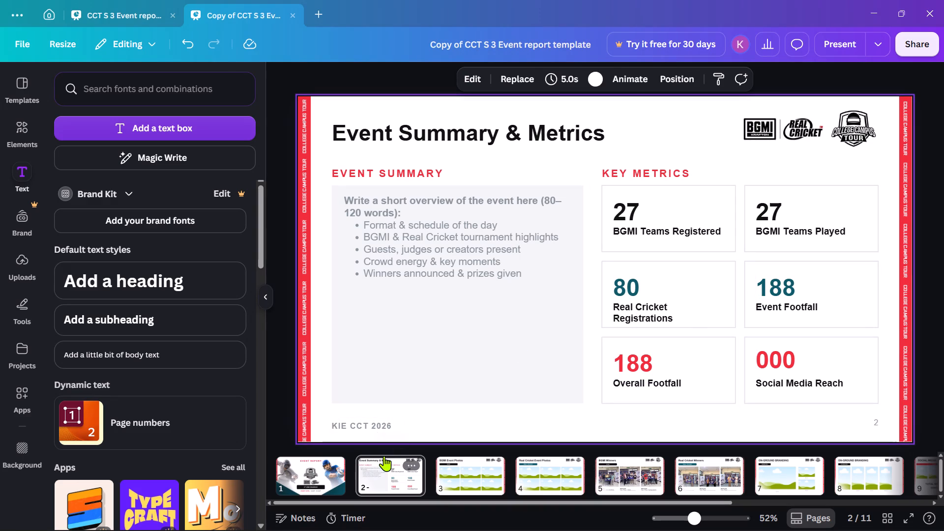
pyautogui.click(325, 457)
pyautogui.click(394, 475)
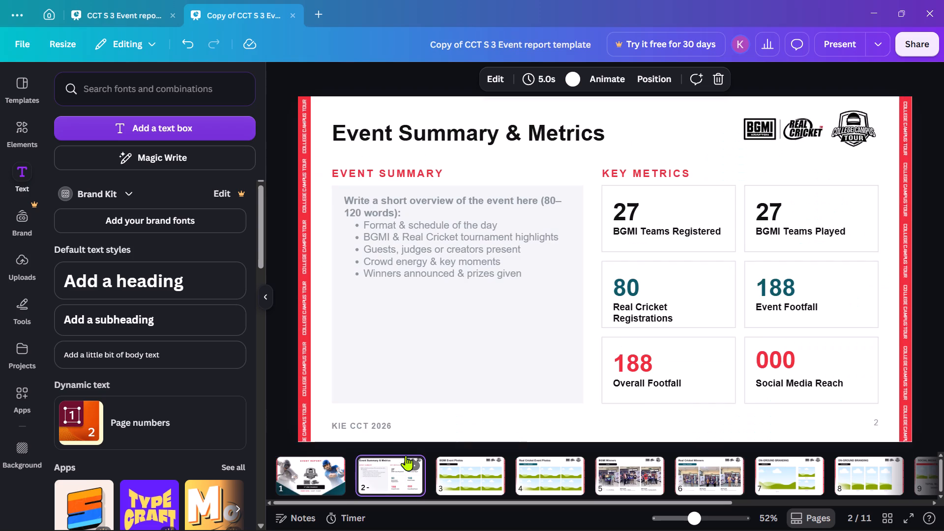
pyautogui.click(374, 428)
pyautogui.click(386, 394)
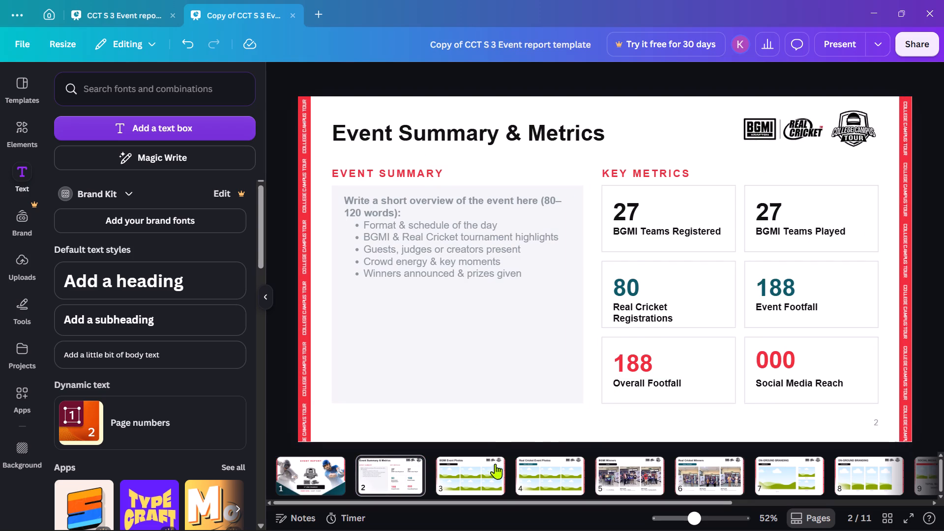
# Go to the report's BGMI Event Photos page and examine the gameplay photos on the Krafton PDF's BGMI Overview page for reference.
pyautogui.click(478, 471)
pyautogui.hotkey('alt', 'Tab')
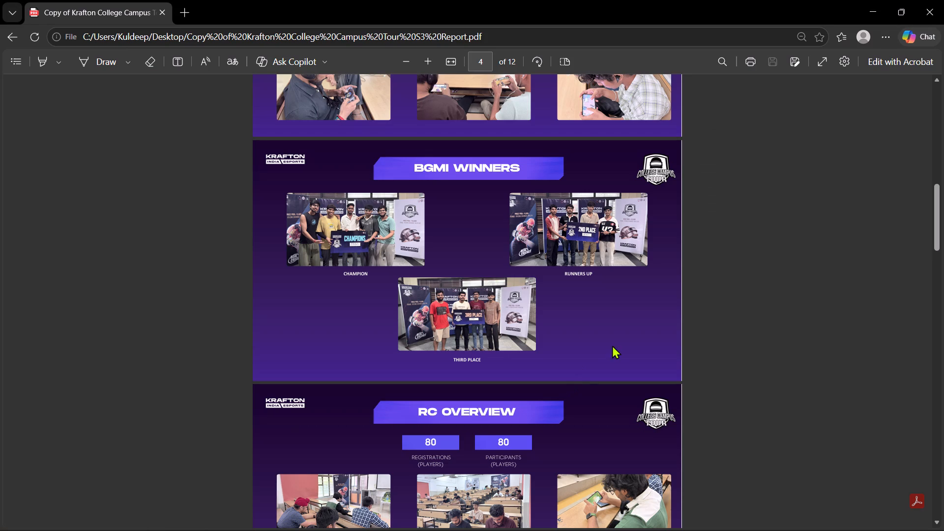
pyautogui.scroll(1, 555, 311)
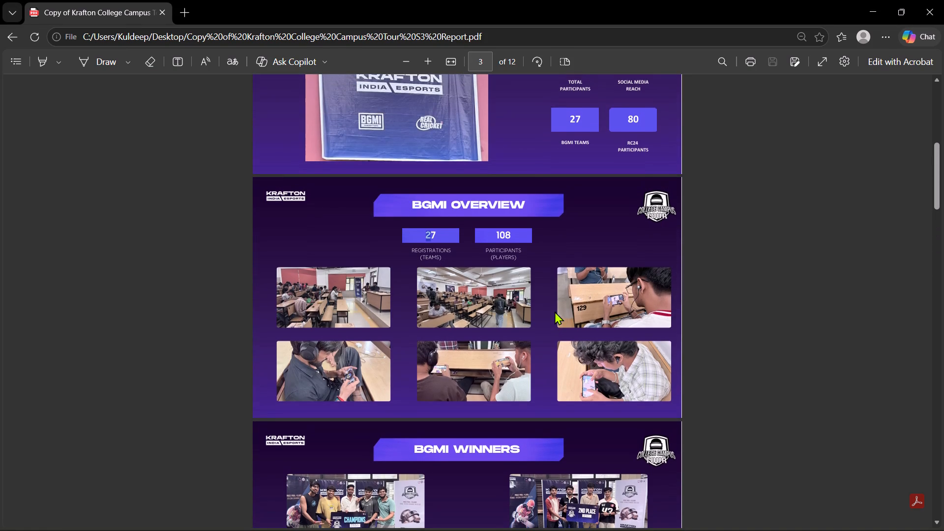
pyautogui.scroll(1, 555, 311)
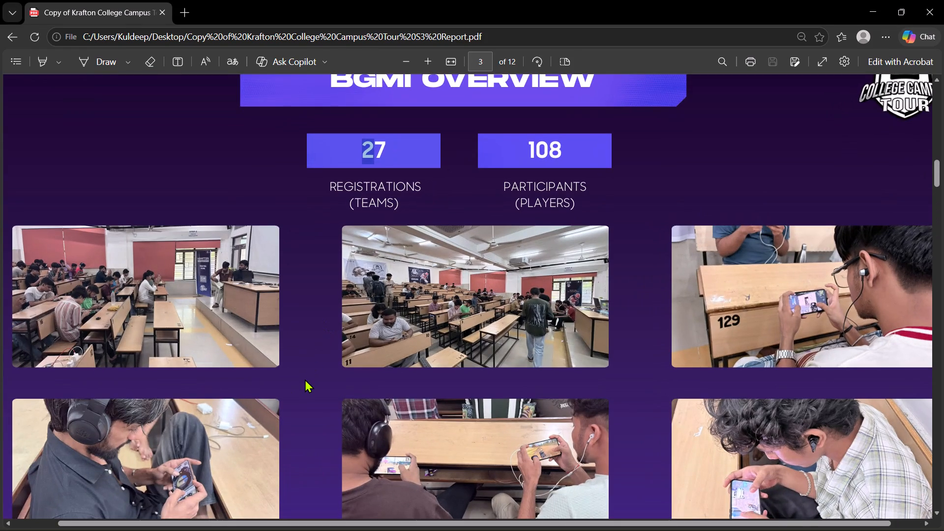
pyautogui.hotkey('alt', 'Tab')
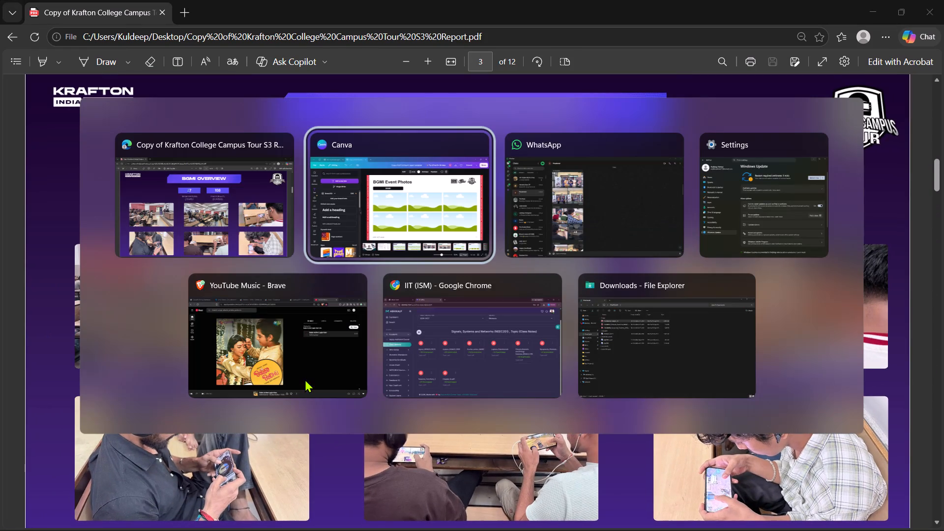
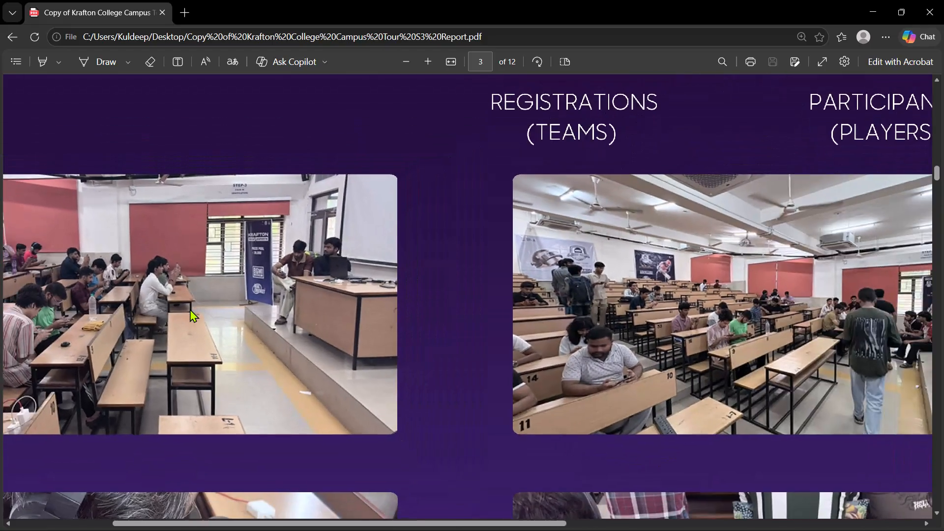
# Switch from the Krafton PDF report to the WhatsApp chat containing the event photos.
pyautogui.hotkey('alt', 'Tab')
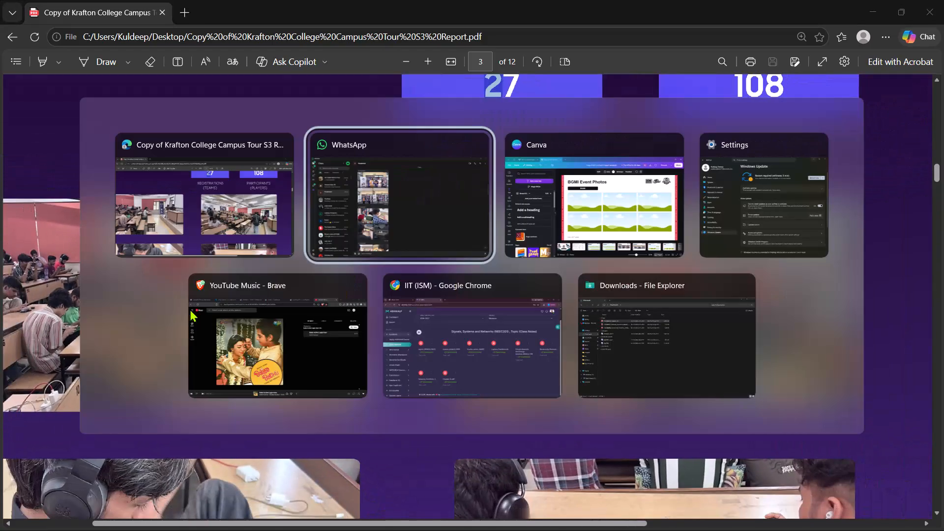
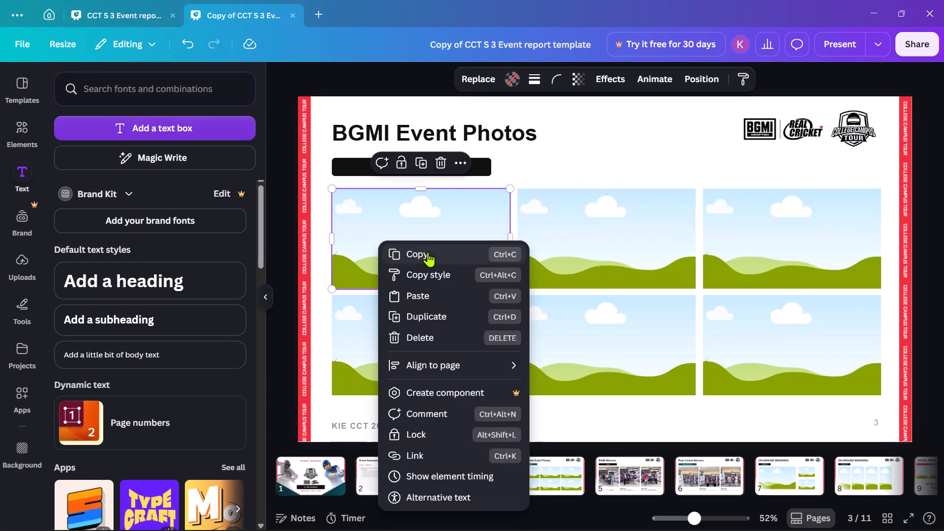
# Paste the copied classroom photo onto the BGMI Event Photos page and place it in the first frame of the top row.
pyautogui.click(417, 289)
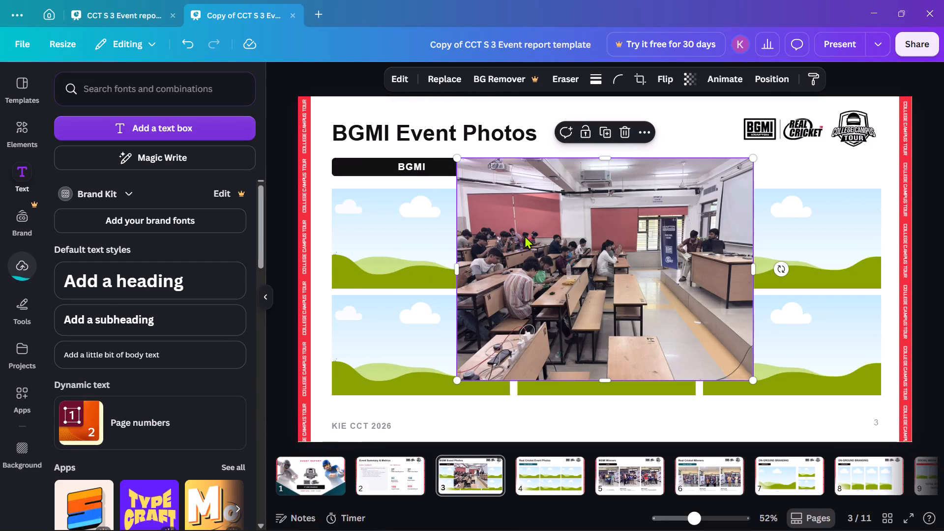
pyautogui.moveTo(525, 236); pyautogui.dragTo(461, 235)
# Switch from the report to another open window to get the next BGMI event photo.
pyautogui.hotkey('alt', 'Tab')
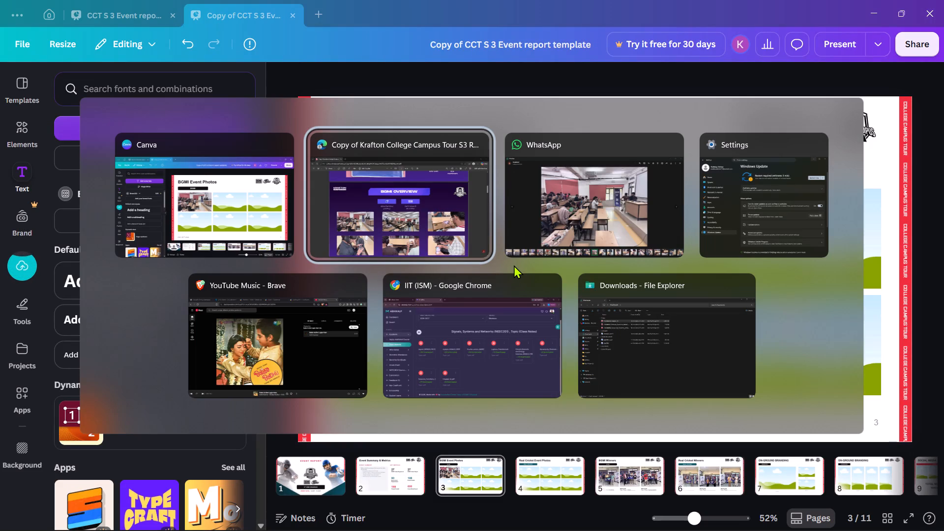
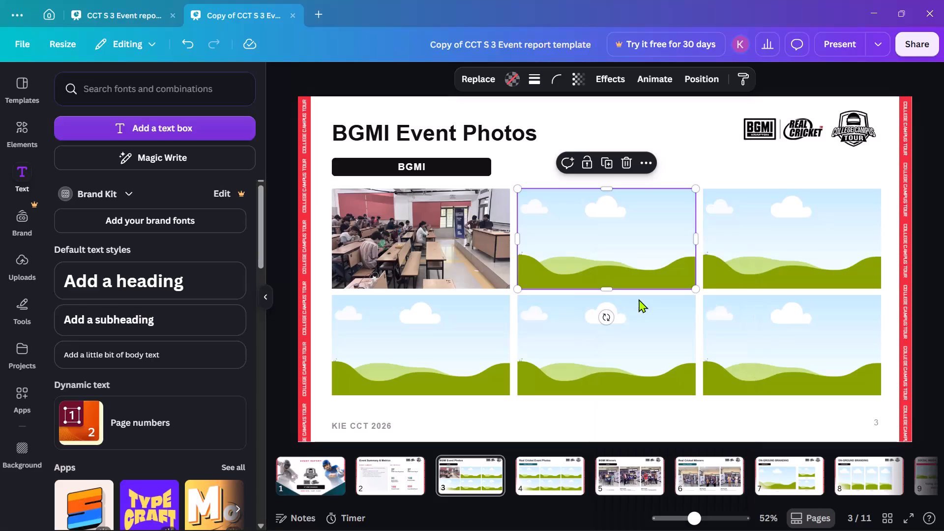
# Fill the top-row middle frame on the BGMI Event Photos page with the photo of a player gaming on a phone at desk 129.
pyautogui.moveTo(627, 269); pyautogui.dragTo(628, 242)
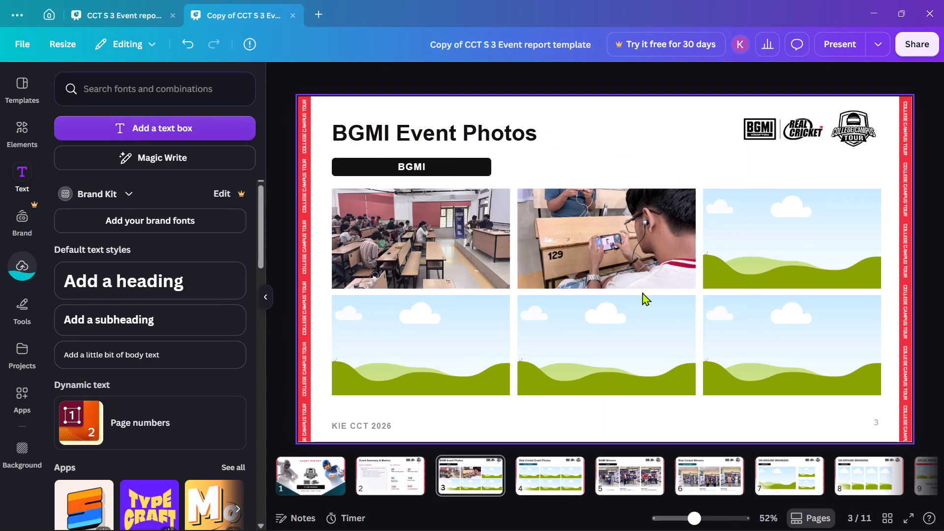
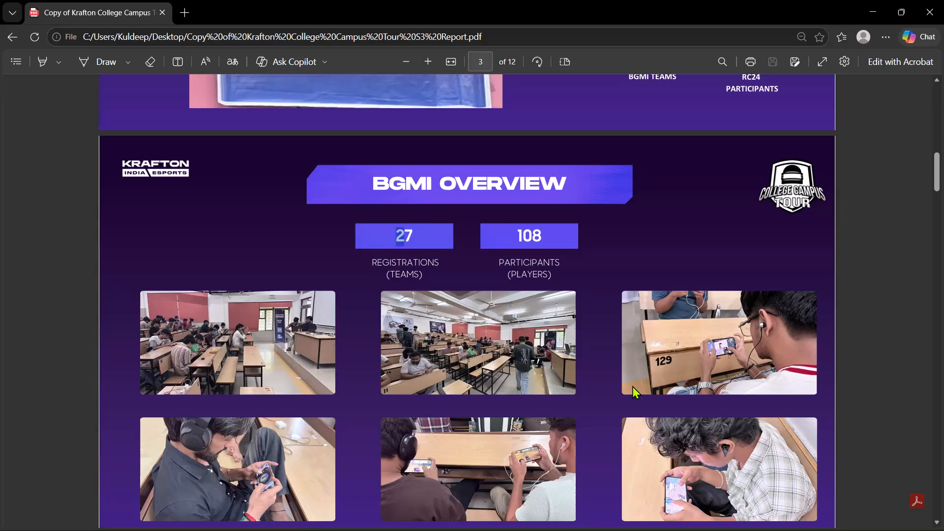
# Switch to the Brave window showing YouTube Music and close it together with all its open tabs.
pyautogui.hotkey('alt', 'Tab')
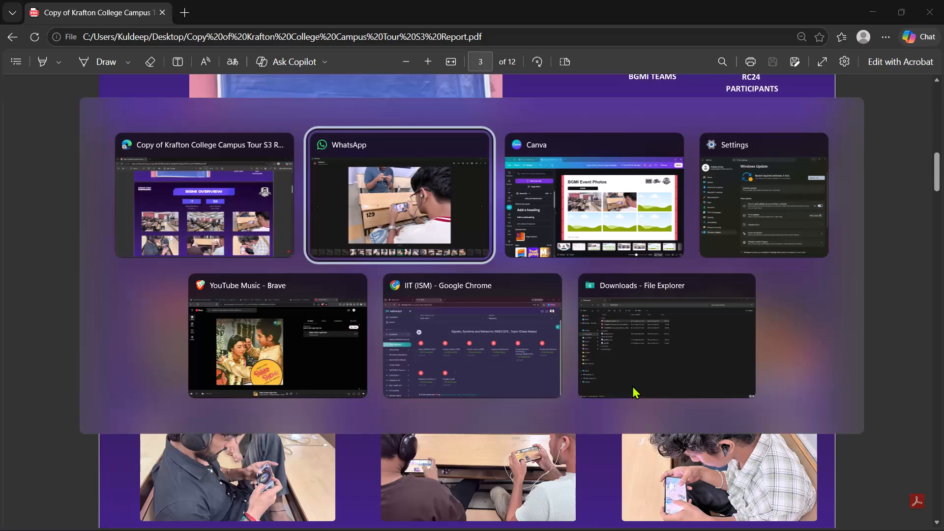
pyautogui.hotkey('alt', 'Tab')
pyautogui.hotkey('alt', 'Tab')
pyautogui.hotkey('alt', 'Tab')
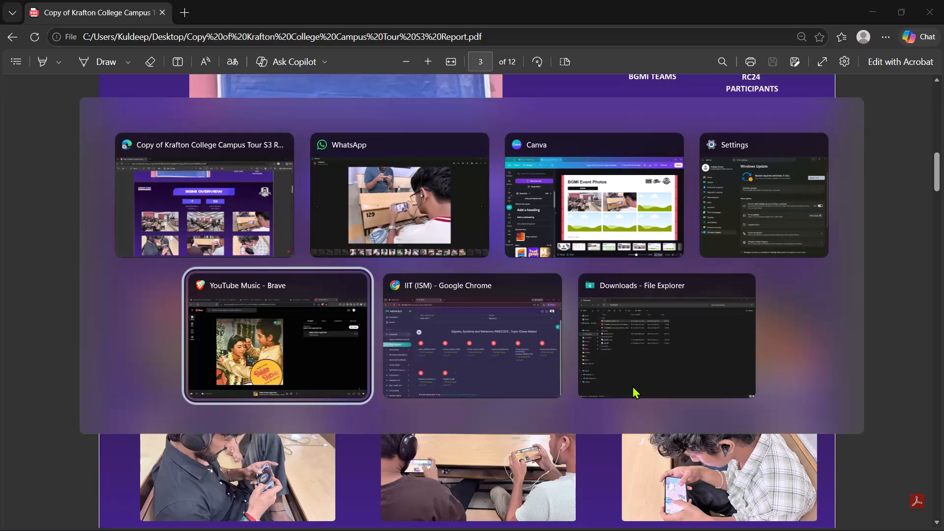
pyautogui.keyDown('alt'); pyautogui.click(469, 241); pyautogui.keyUp('alt')
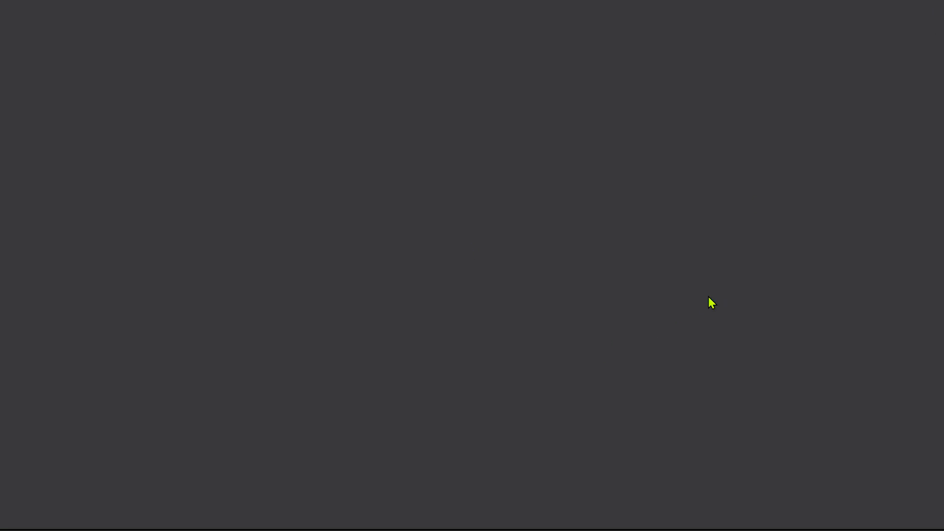
pyautogui.hotkey('alt', 'Tab')
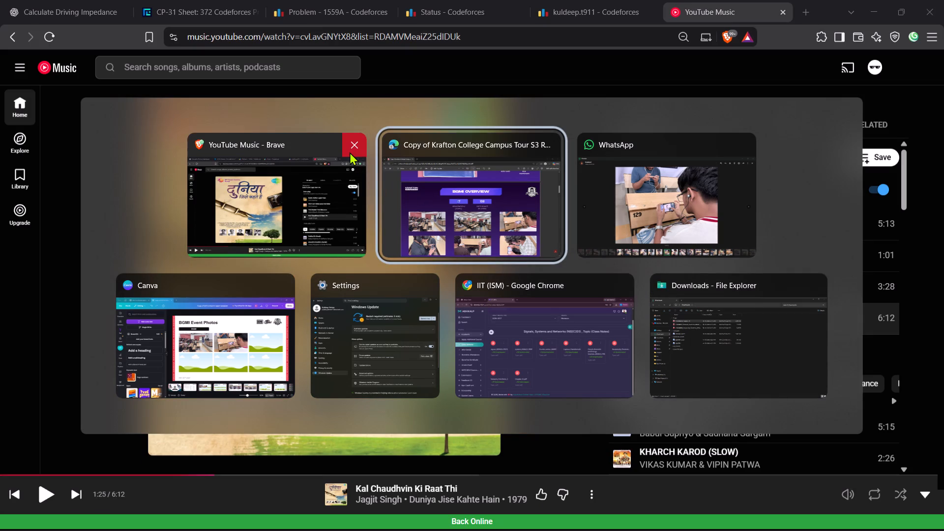
pyautogui.keyDown('alt'); pyautogui.click(350, 150); pyautogui.keyUp('alt')
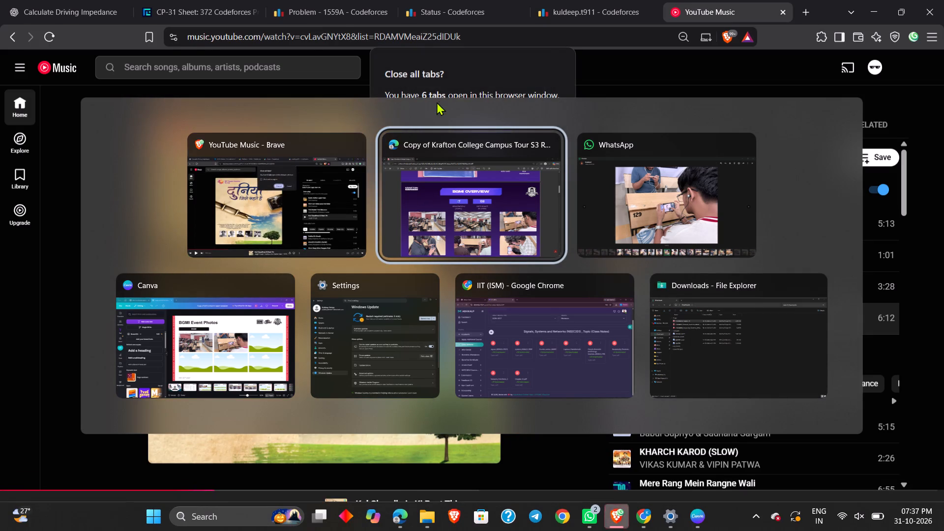
pyautogui.hotkey('alt', 'Tab')
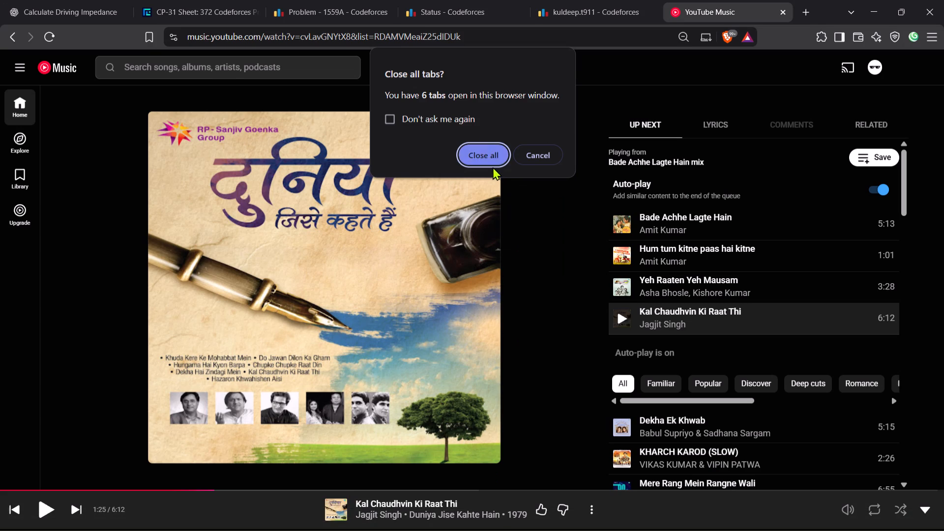
pyautogui.click(486, 164)
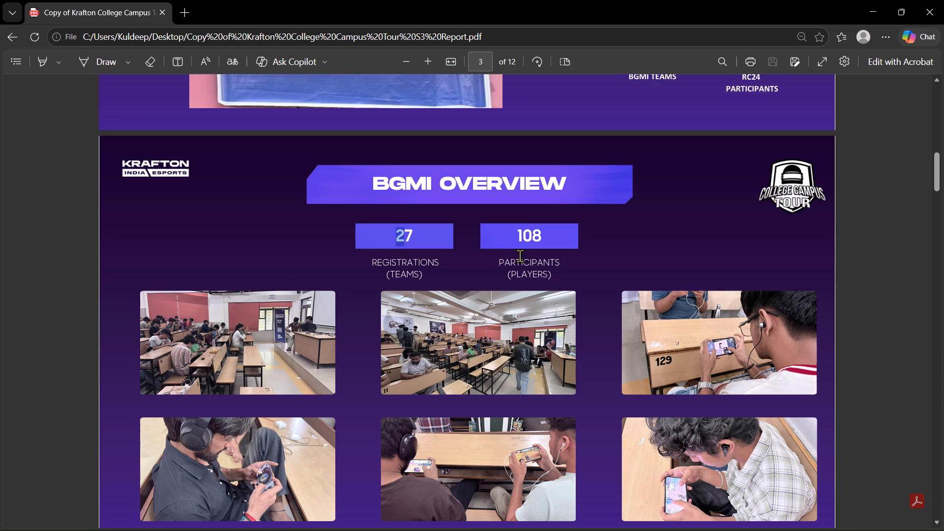
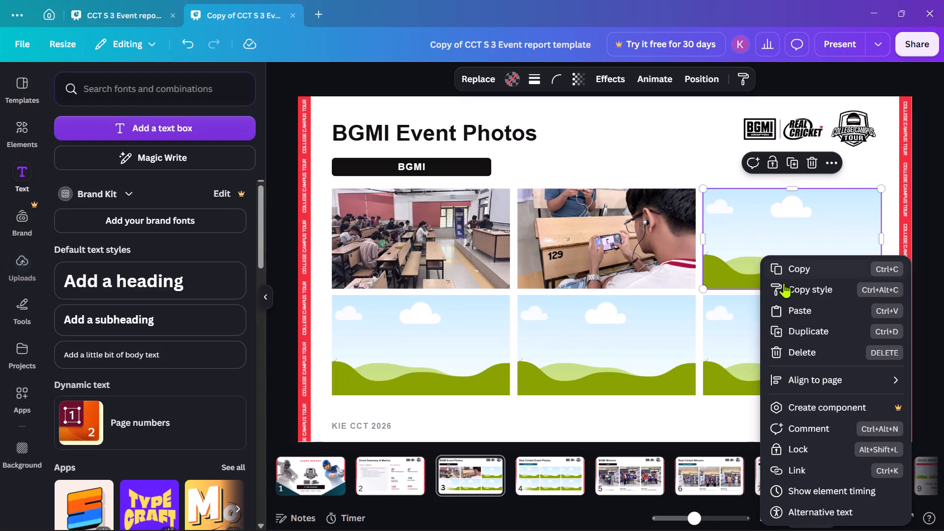
# Paste the copied event photo and fit it into the top-row right frame on the BGMI Event Photos page.
pyautogui.click(787, 307)
pyautogui.moveTo(687, 292); pyautogui.dragTo(767, 259)
# Switch to the Krafton College PDF to get the next photo for the BGMI Event Photos page.
pyautogui.hotkey('alt', 'Tab')
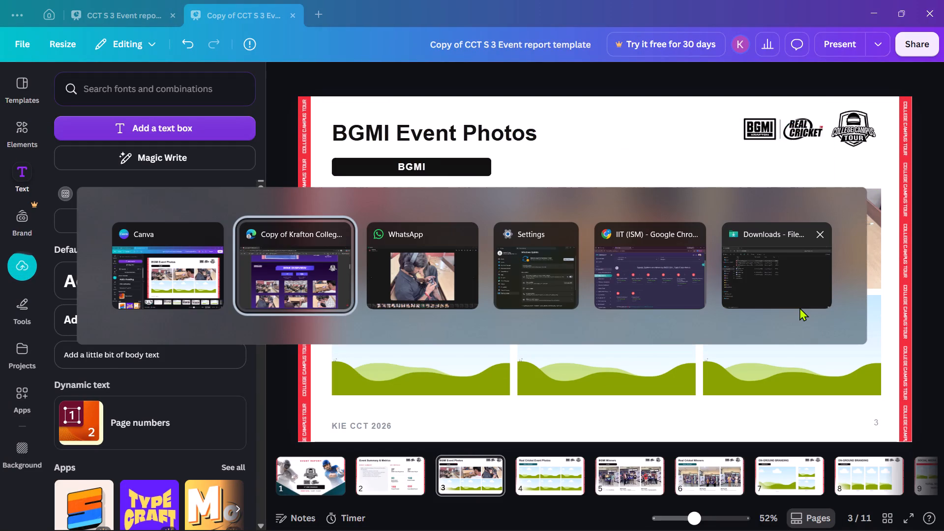
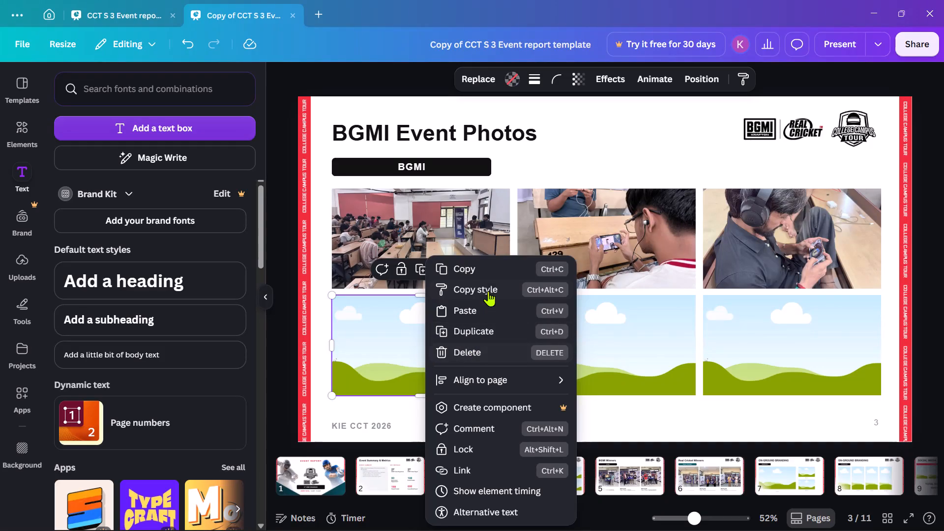
# Paste the copied event photo and fit it into the bottom-row left frame on the BGMI Event Photos page.
pyautogui.click(477, 307)
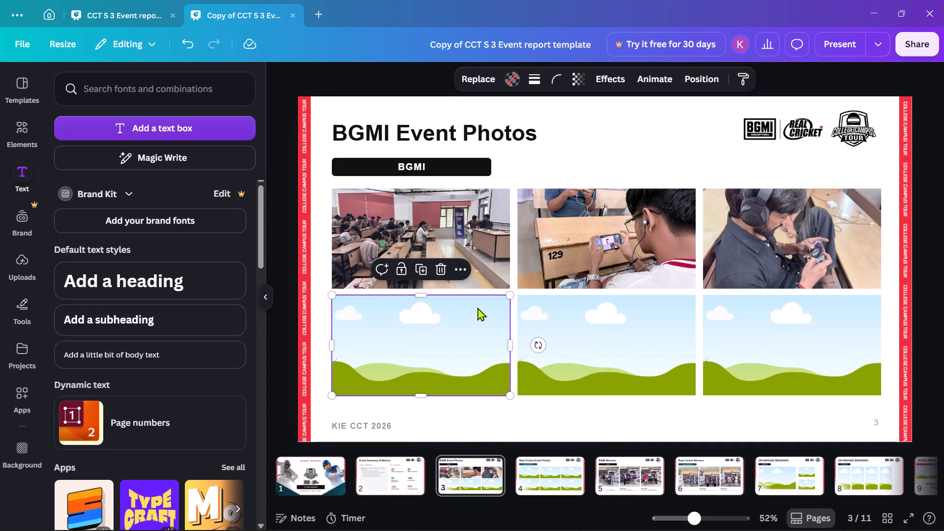
pyautogui.moveTo(572, 270); pyautogui.dragTo(451, 311)
# Switch to WhatsApp to get the next photo for the BGMI Event Photos page.
pyautogui.hotkey('alt', 'Tab')
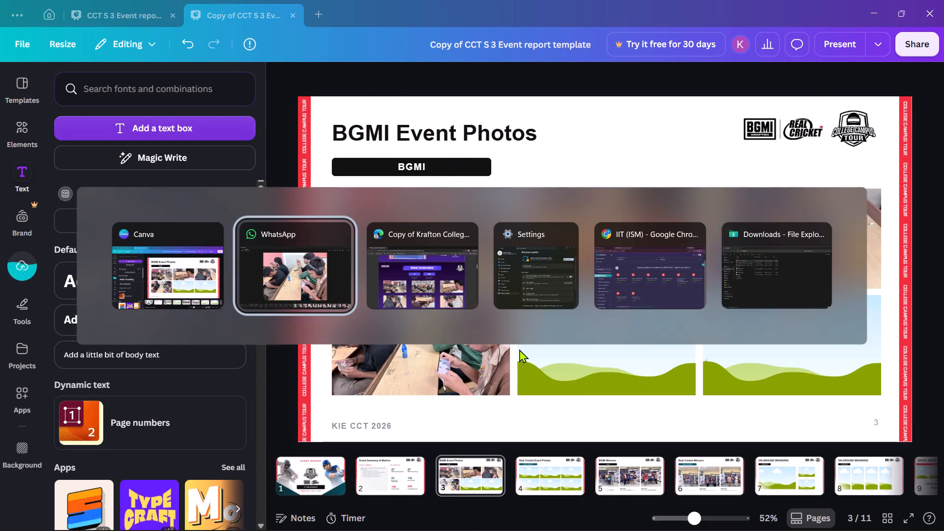
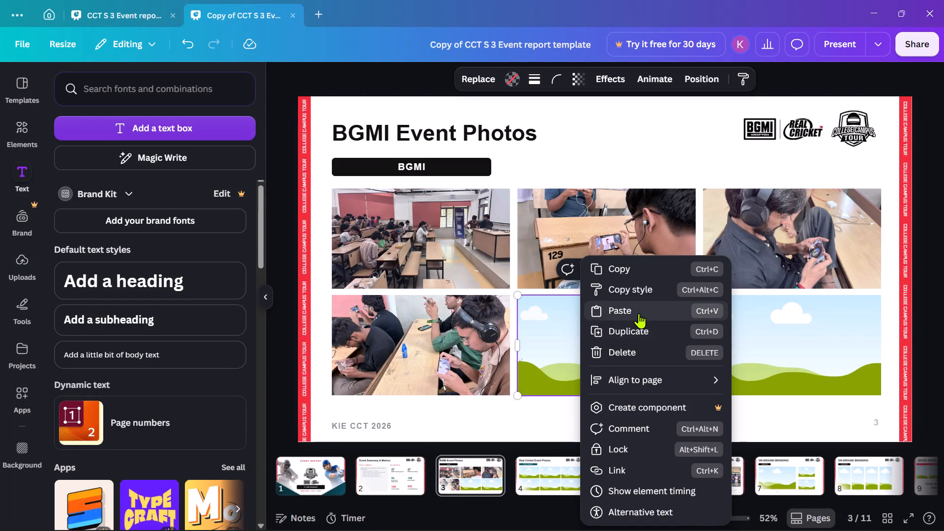
# Paste the copied event photo and fit it into the bottom-row middle frame on the BGMI Event Photos page.
pyautogui.click(639, 313)
pyautogui.moveTo(639, 324); pyautogui.dragTo(635, 344)
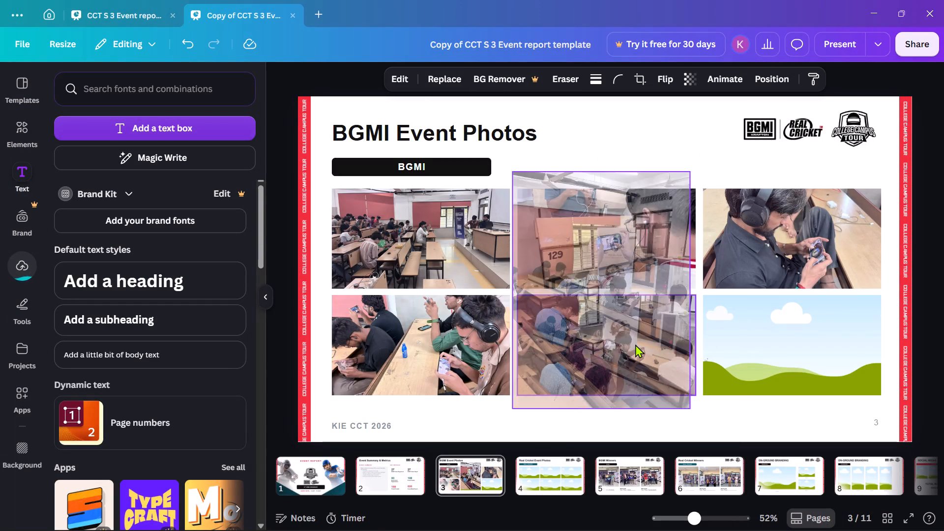
# Switch to the Krafton College Campus Tour S3 report PDF in Edge to check the BGMI Overview photos.
pyautogui.hotkey('alt', 'Tab')
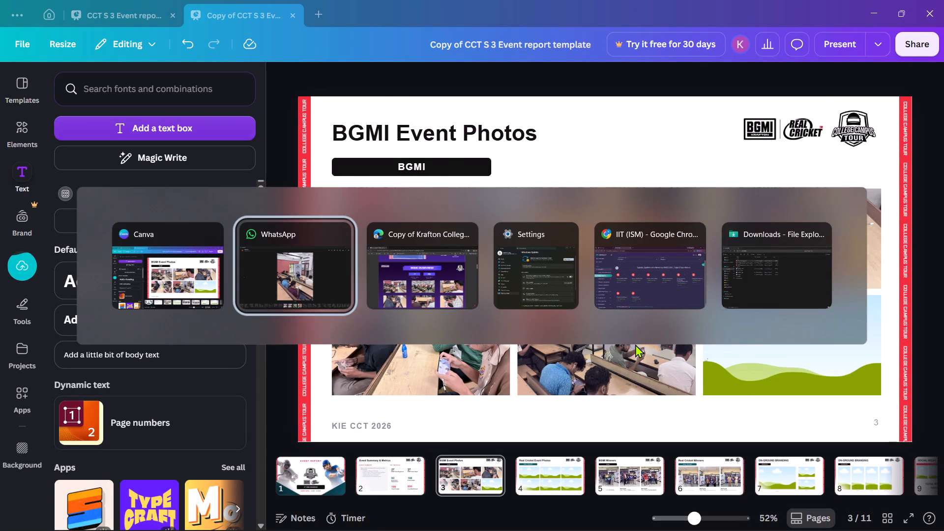
pyautogui.hotkey('alt', 'Tab')
pyautogui.click(334, 282)
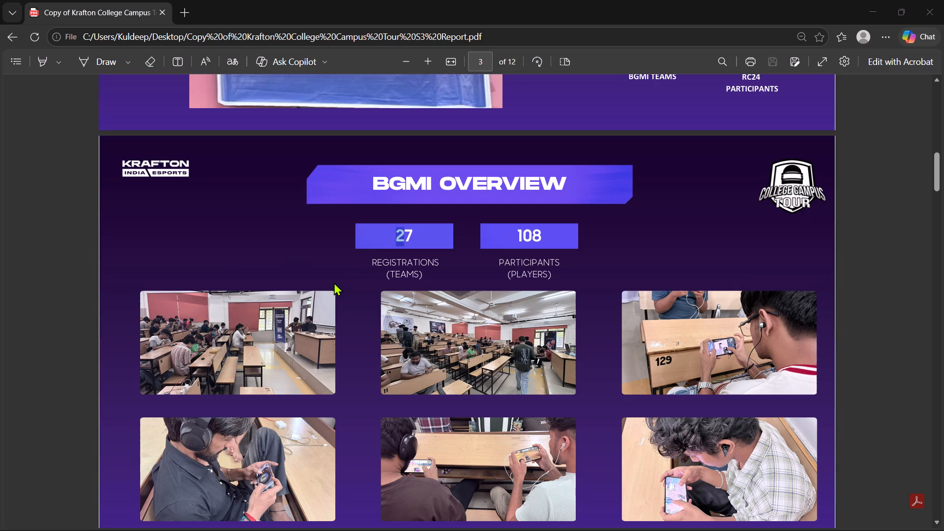
pyautogui.hotkey('alt', 'Tab')
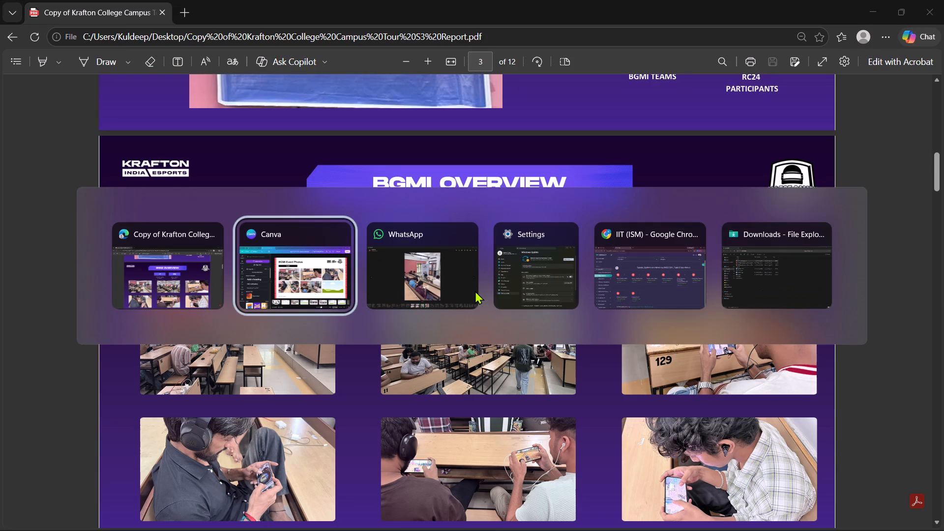
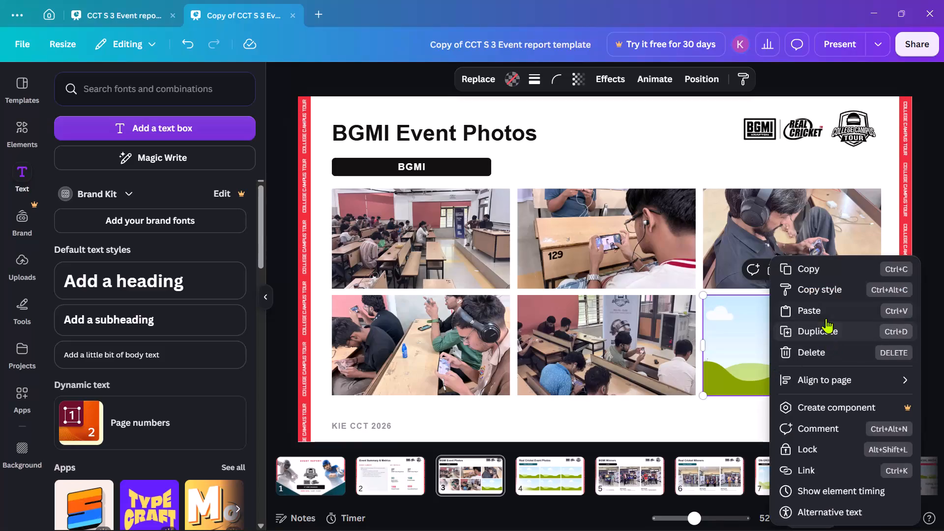
# Paste the copied event photo and fit it into the empty bottom-row right frame on the BGMI Event Photos page.
pyautogui.click(826, 316)
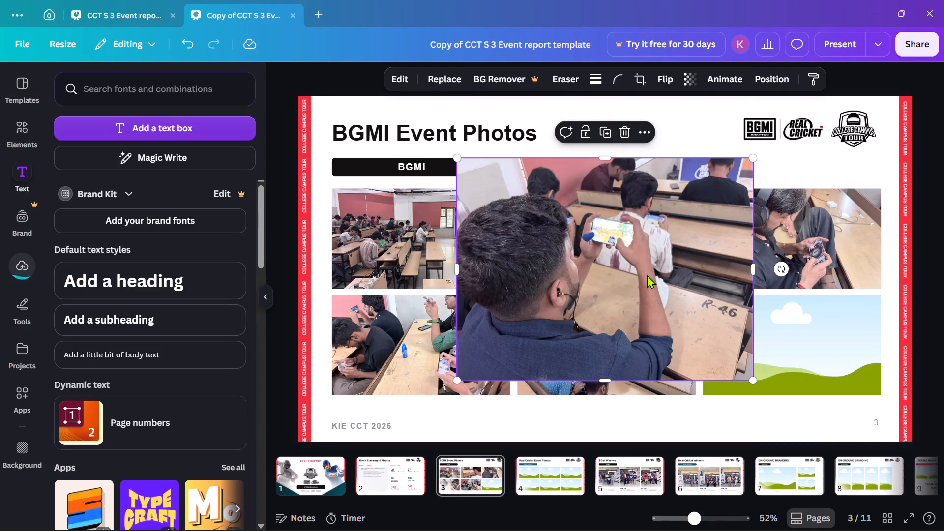
pyautogui.moveTo(647, 275); pyautogui.dragTo(795, 324)
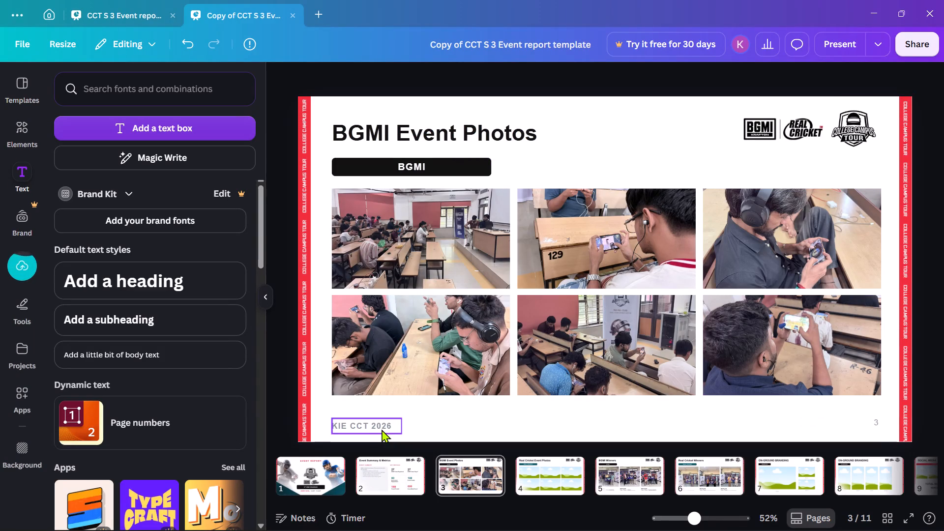
# Copy the "KIE CCT 2026" footer text from the BGMI Event Photos page onto the Event Summary & Metrics page.
pyautogui.click(382, 429)
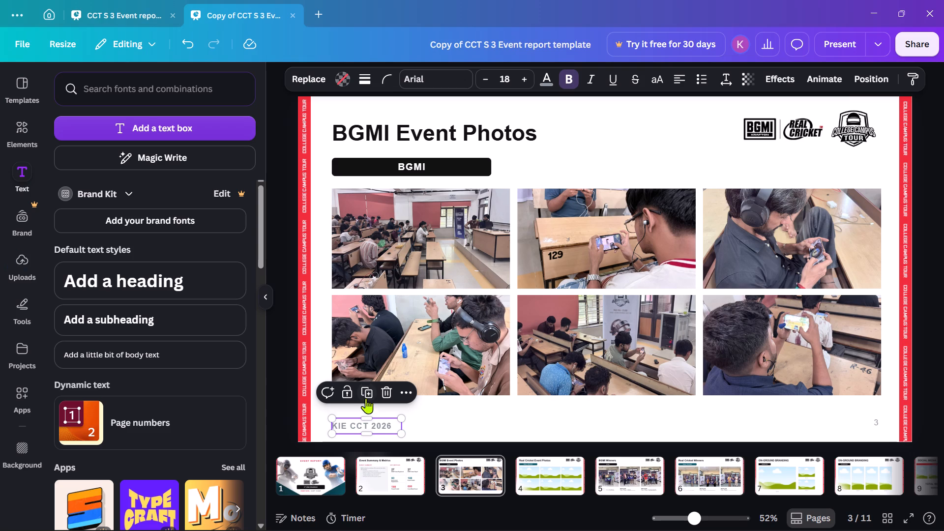
pyautogui.hotkey('ctrl', 'c')
pyautogui.click(486, 426)
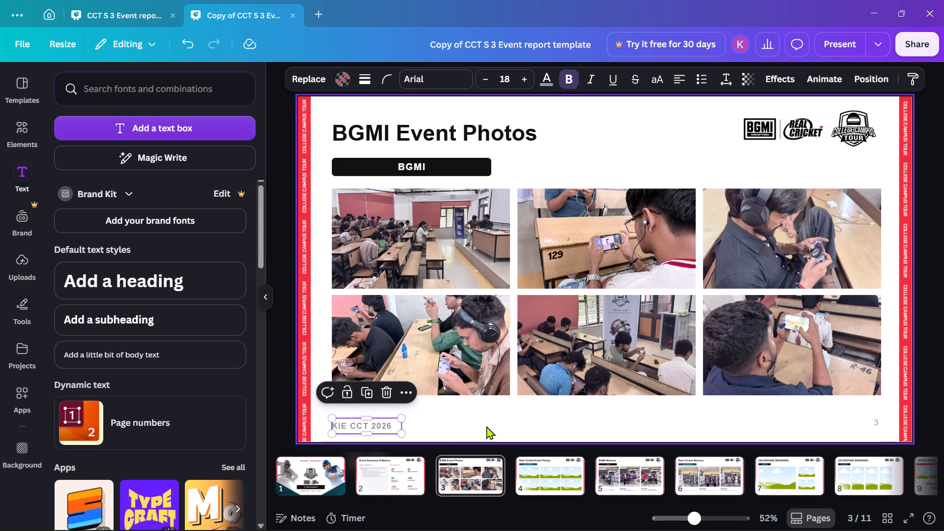
pyautogui.press('Left')
pyautogui.rightClick(486, 426)
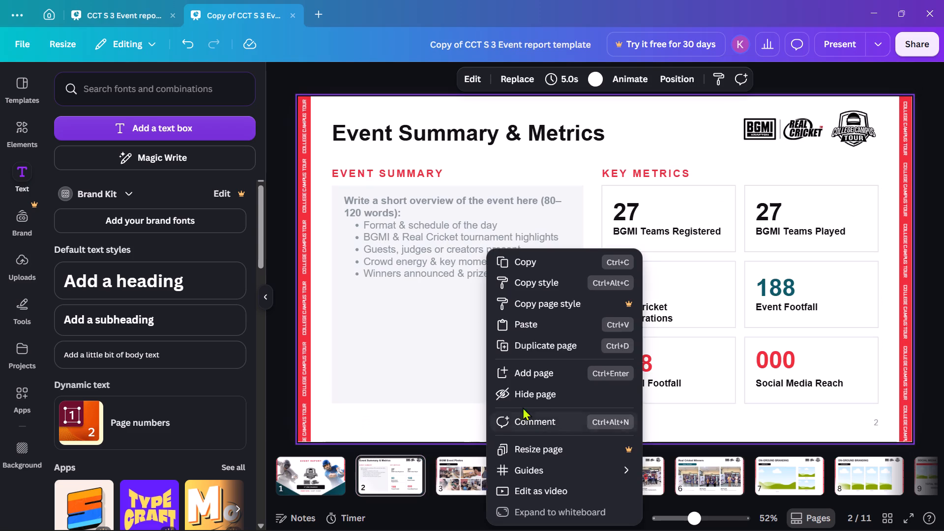
pyautogui.click(545, 325)
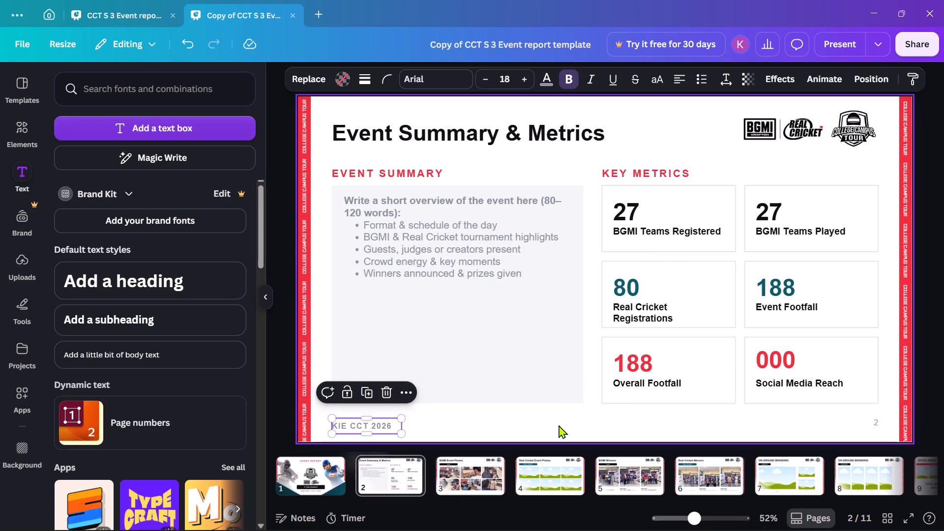
# Go to the Real Cricket Event Photos page and examine the RC Overview photos in the Krafton College Campus Tour S3 report PDF in Edge.
pyautogui.click(559, 425)
pyautogui.press('Right')
pyautogui.press('Right')
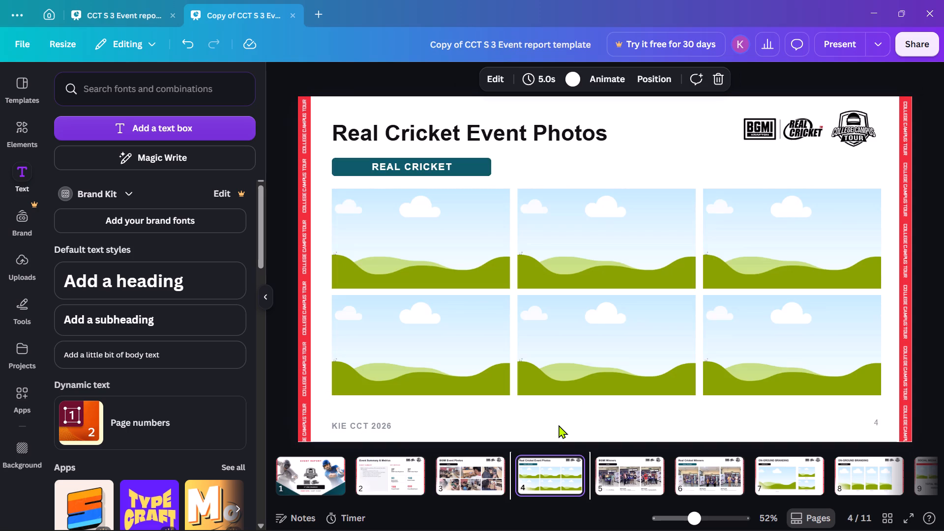
pyautogui.hotkey('alt', 'Tab')
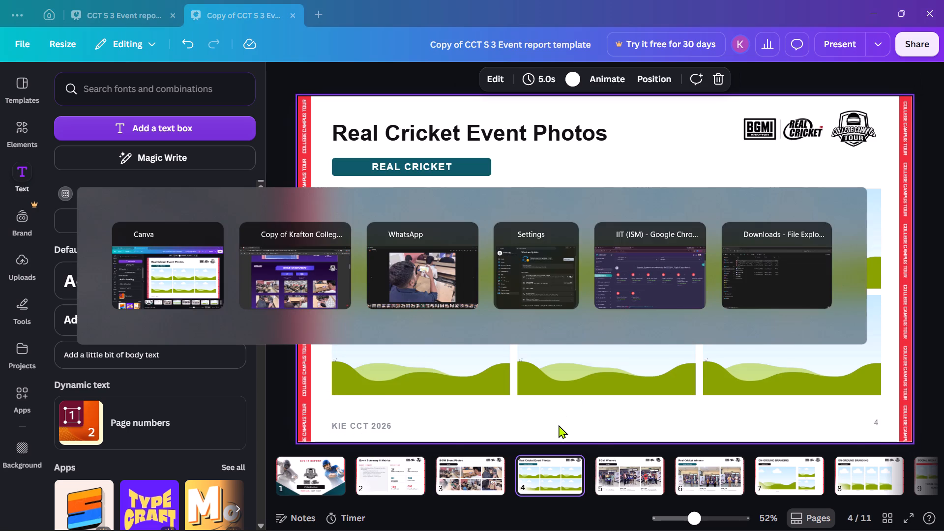
pyautogui.scroll(-3, 559, 425)
pyautogui.scroll(3, 559, 425)
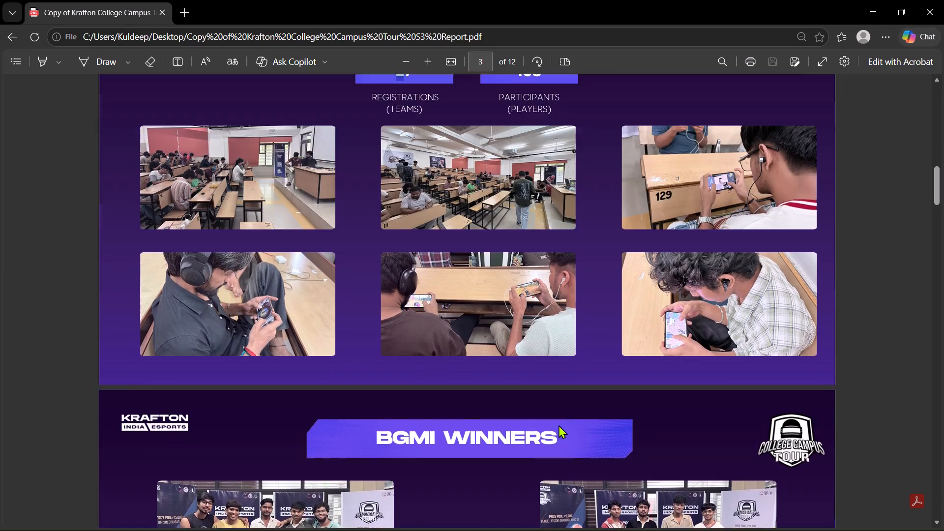
pyautogui.scroll(5, 559, 425)
pyautogui.scroll(-1, 559, 425)
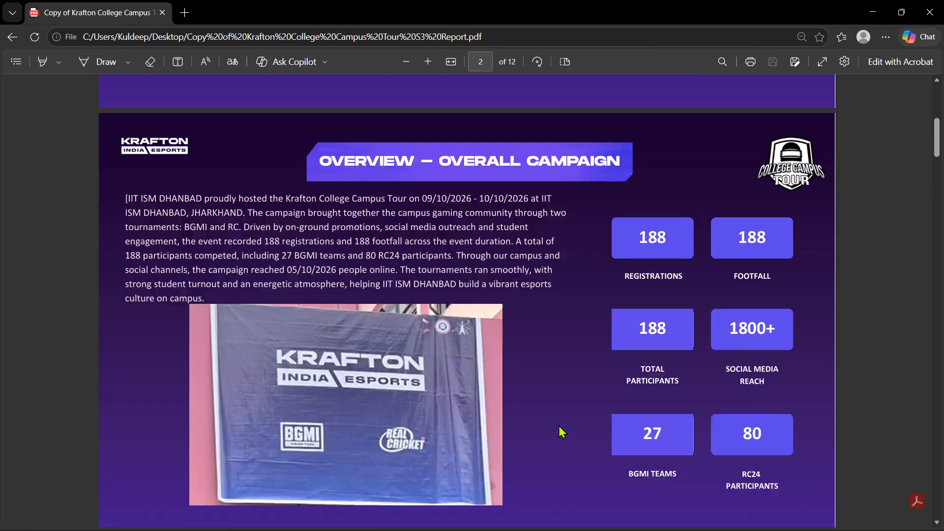
pyautogui.scroll(-8, 559, 425)
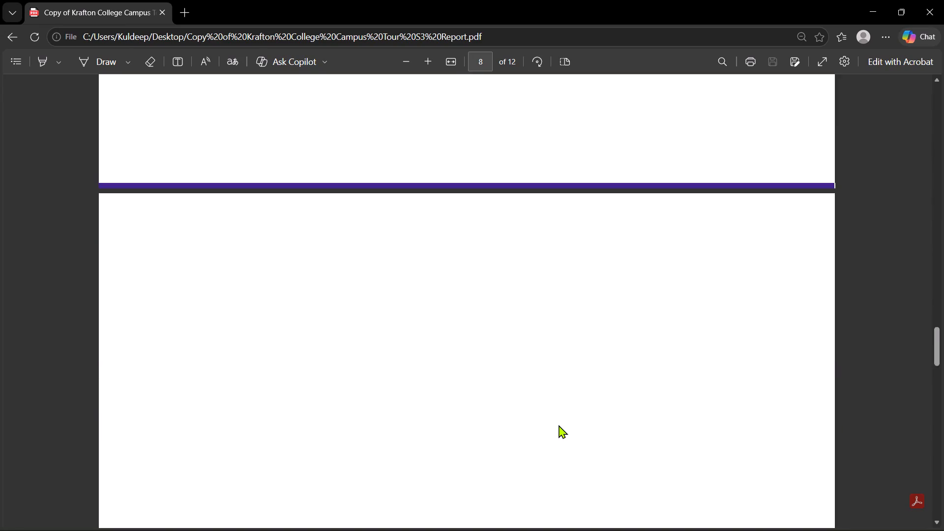
pyautogui.scroll(-1, 559, 425)
pyautogui.scroll(6, 559, 425)
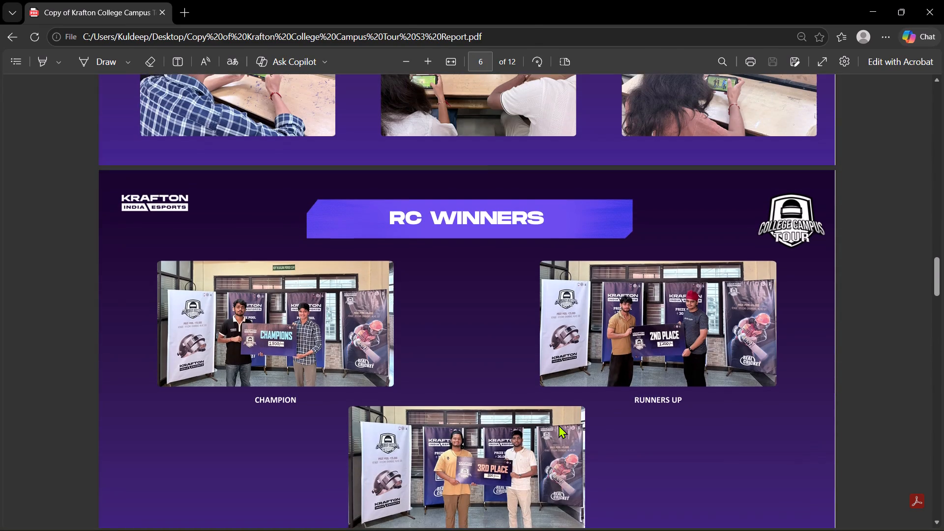
pyautogui.scroll(5, 559, 425)
pyautogui.hotkey('alt', 'Tab')
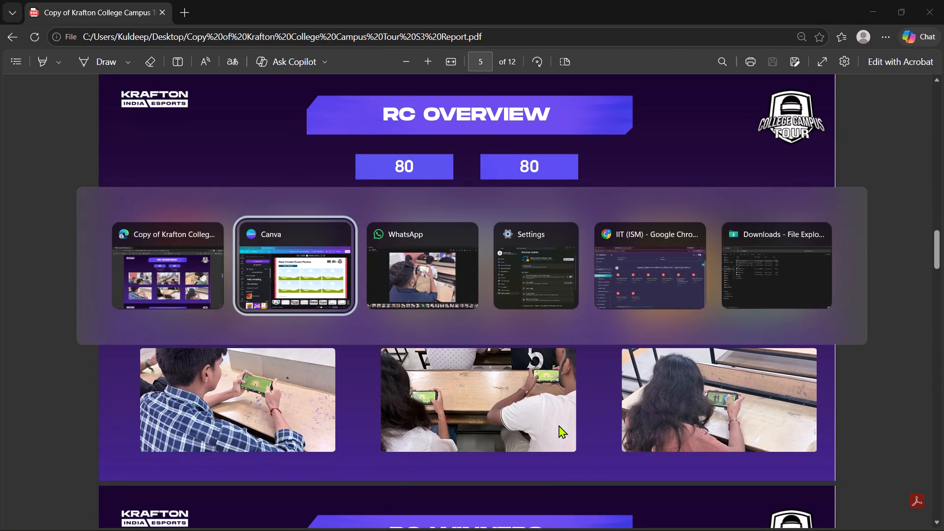
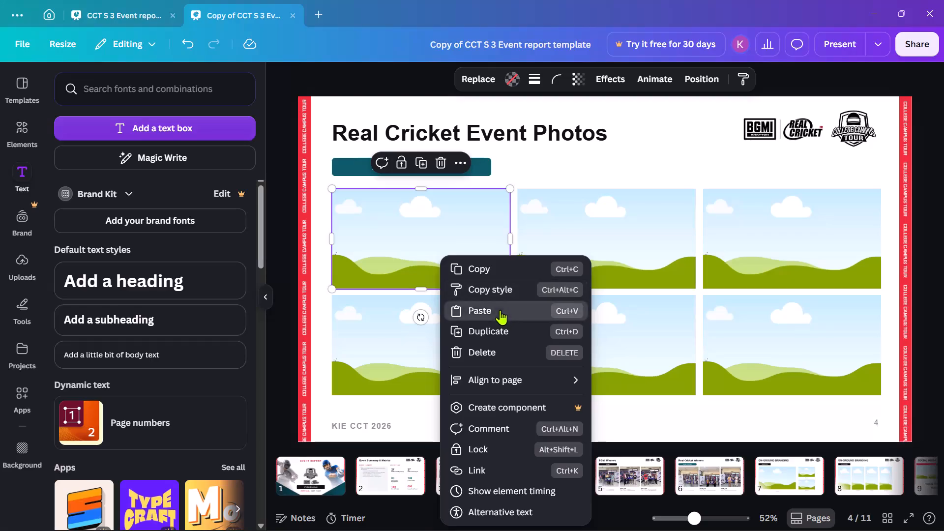
# Fit the pasted photo of the player in the green-and-white shirt into the top-row left frame on the Real Cricket Event Photos page.
pyautogui.moveTo(509, 266); pyautogui.dragTo(396, 230)
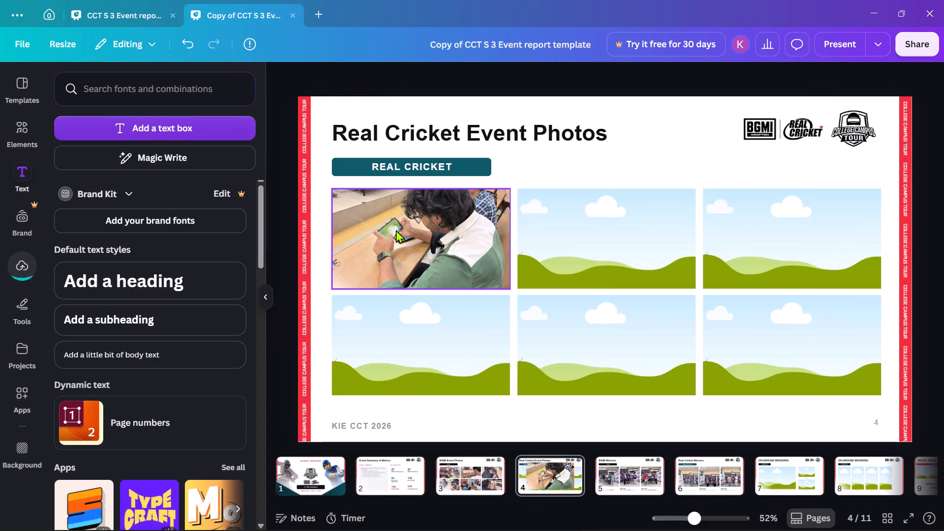
# Return to the RC Overview photos in the Krafton College Campus Tour S3 report PDF in Edge.
pyautogui.hotkey('alt', 'Tab')
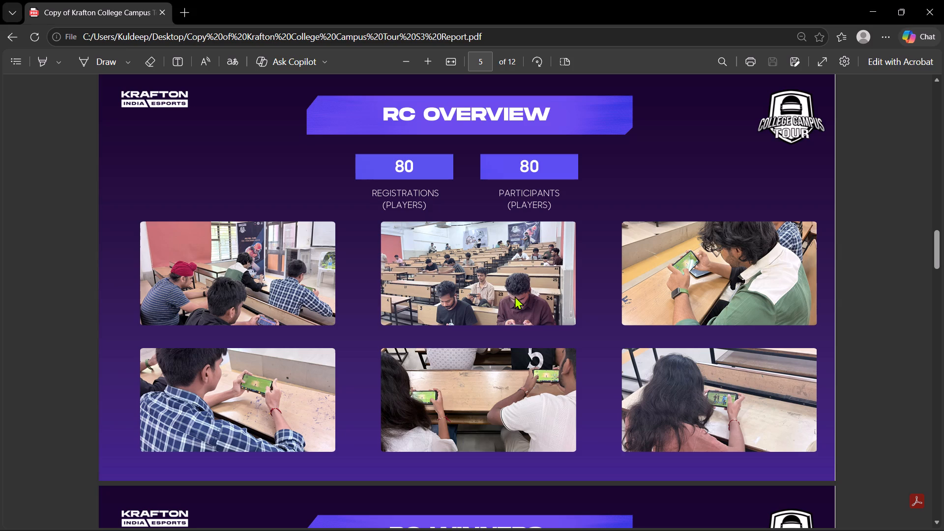
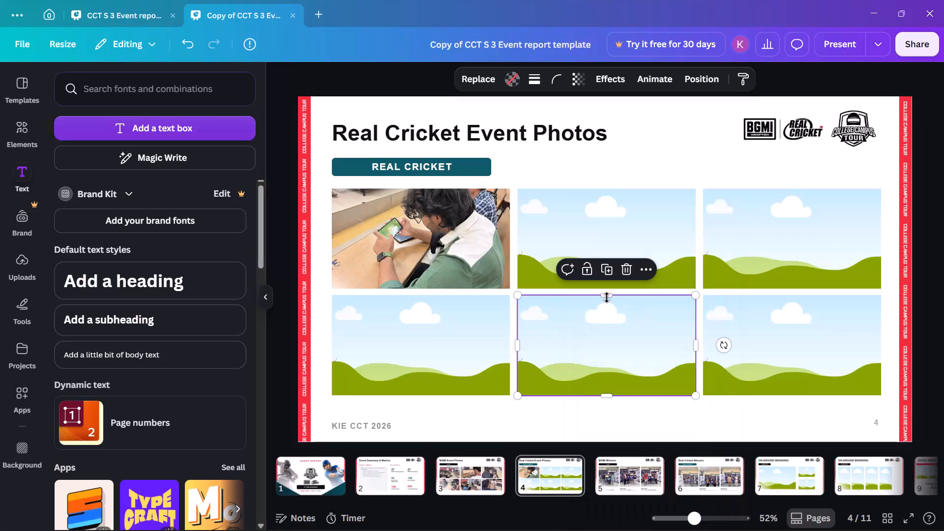
# Switch back to the Krafton College Campus Tour S3 report PDF in Edge to check the RC Overview photos.
pyautogui.moveTo(606, 297); pyautogui.dragTo(611, 277)
pyautogui.hotkey('alt', 'Tab')
pyautogui.hotkey('alt', 'Tab')
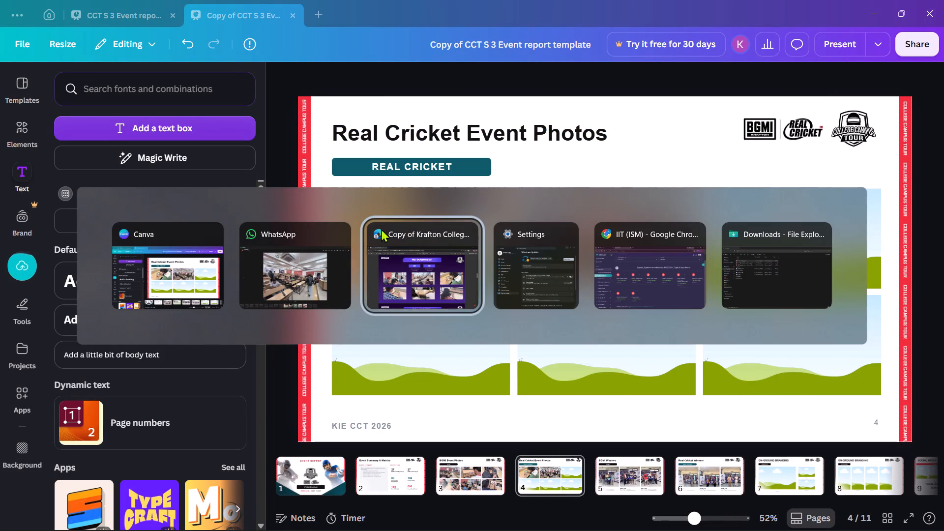
pyautogui.keyDown('alt'); pyautogui.click(309, 268); pyautogui.keyUp('alt')
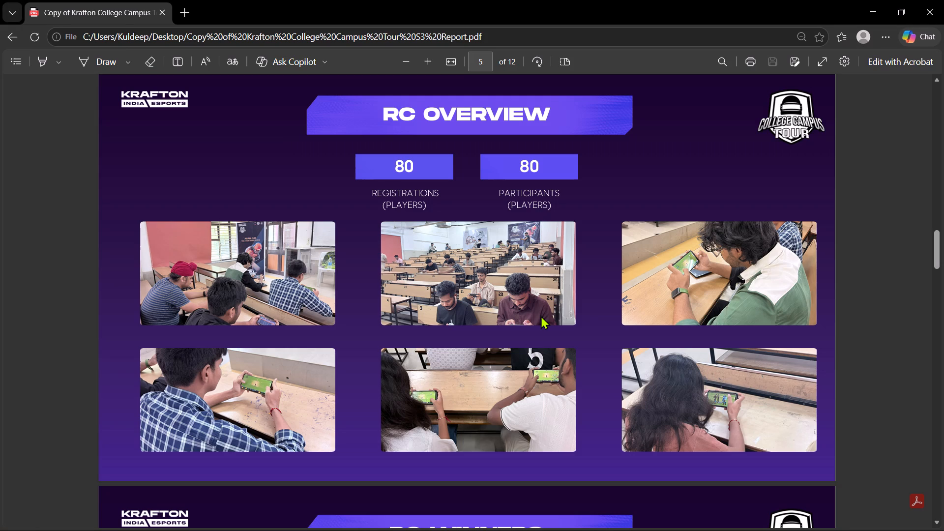
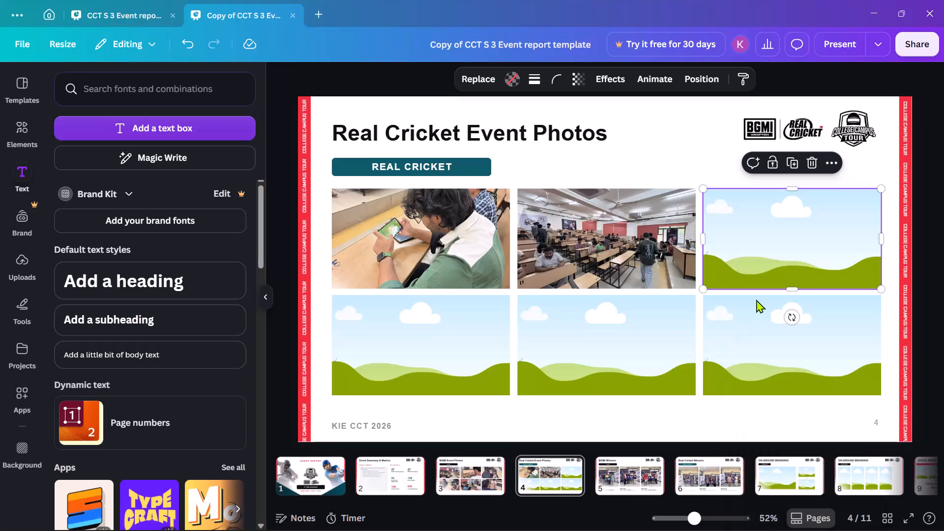
# Place the WhatsApp photo of players at a desk in the third top-row frame of the Real Cricket Event Photos page.
pyautogui.moveTo(702, 280); pyautogui.dragTo(771, 277)
# Switch to the Krafton College Campus Tour S3 report PDF in Edge to check which RC Overview photos are still needed.
pyautogui.hotkey('alt', 'Tab')
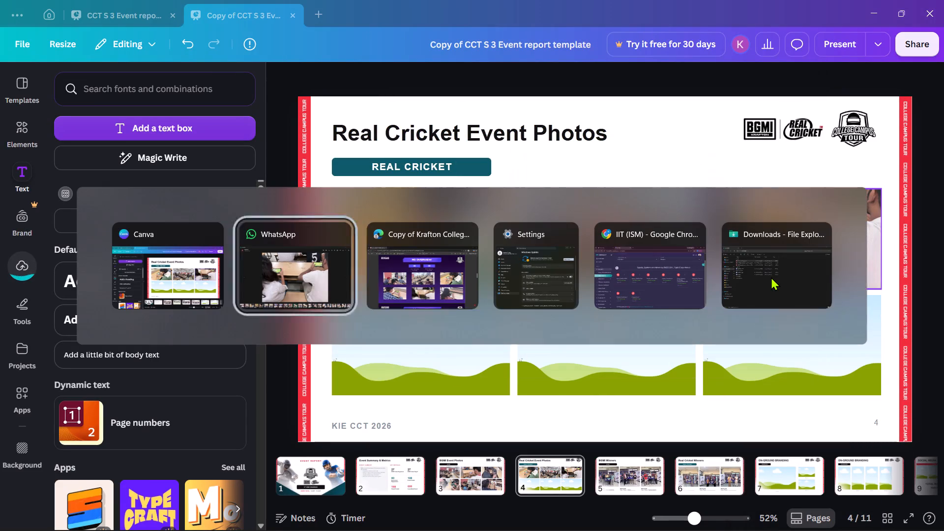
pyautogui.hotkey('alt', 'Tab')
pyautogui.keyDown('alt'); pyautogui.click(348, 276); pyautogui.keyUp('alt')
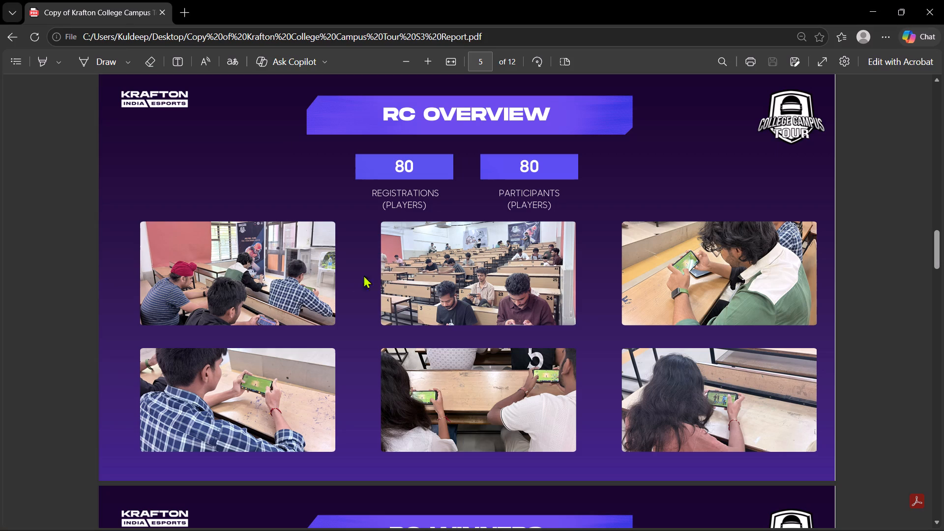
pyautogui.hotkey('alt', 'Tab')
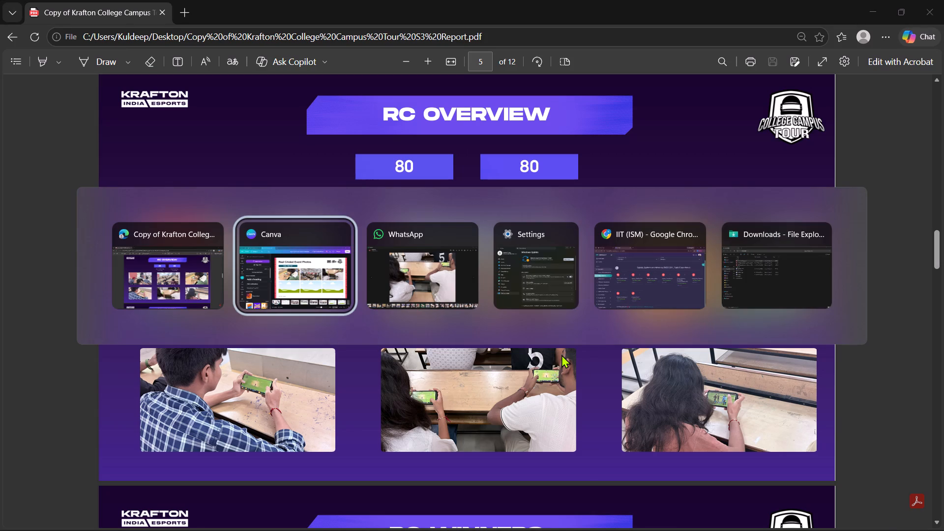
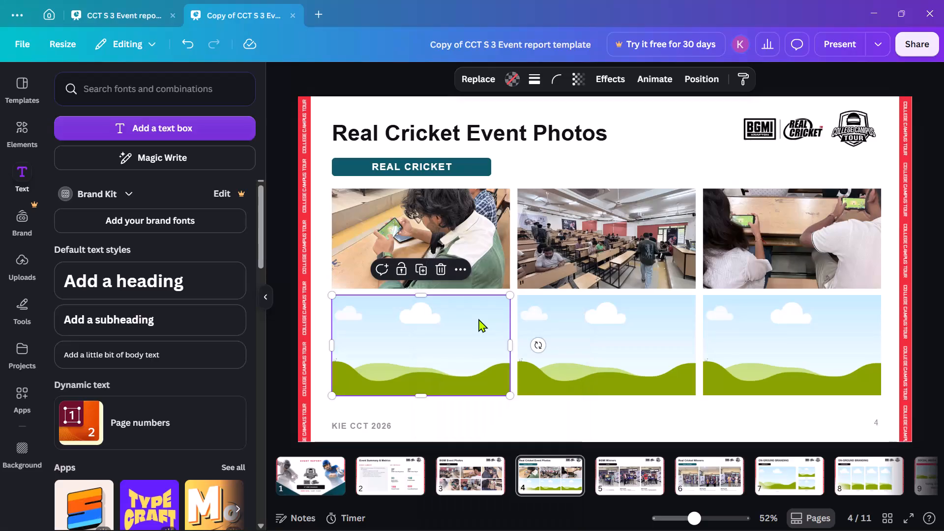
# Place the WhatsApp photo of the player in the blue checked shirt in the first bottom-row frame of the Real Cricket Event Photos page.
pyautogui.moveTo(596, 309); pyautogui.dragTo(450, 360)
# Check the RC Overview page of the Krafton College Campus Tour S3 report PDF in Edge for the remaining photos to use.
pyautogui.hotkey('alt', 'Tab')
pyautogui.hotkey('alt', 'Tab')
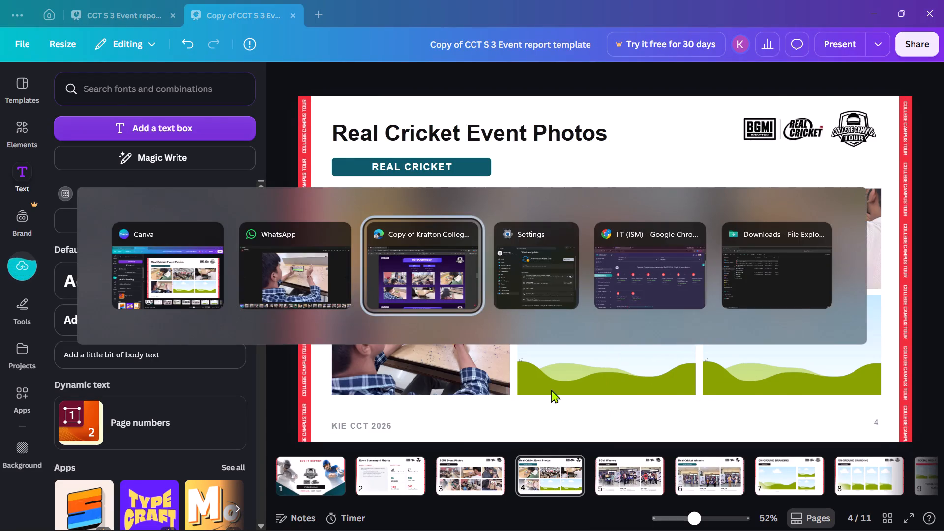
pyautogui.hotkey('alt', 'Tab')
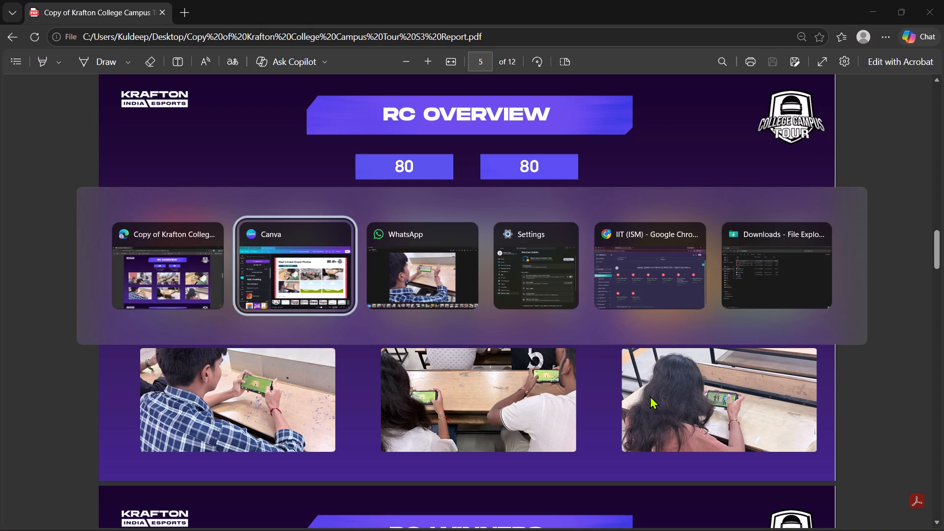
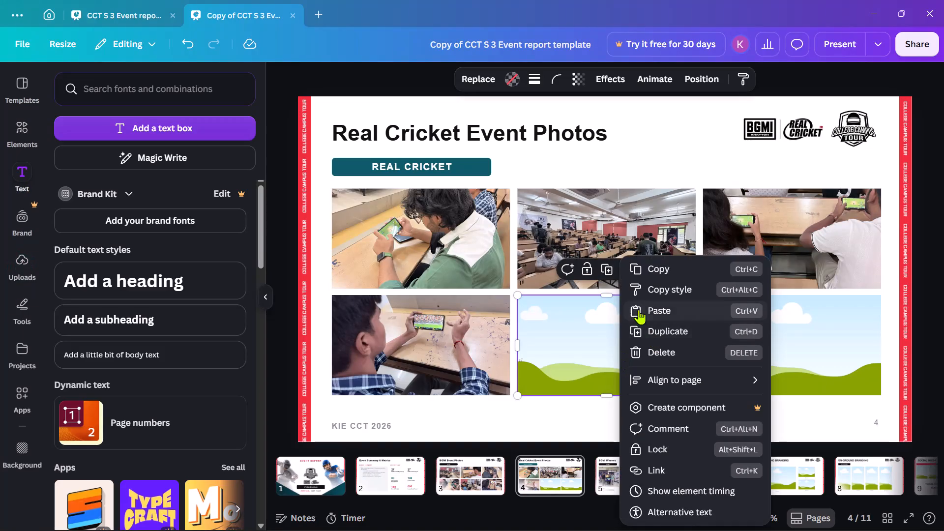
# Paste the copied photo of the long-haired player in the peach top into the middle bottom-row frame of the Real Cricket Event Photos page.
pyautogui.click(644, 312)
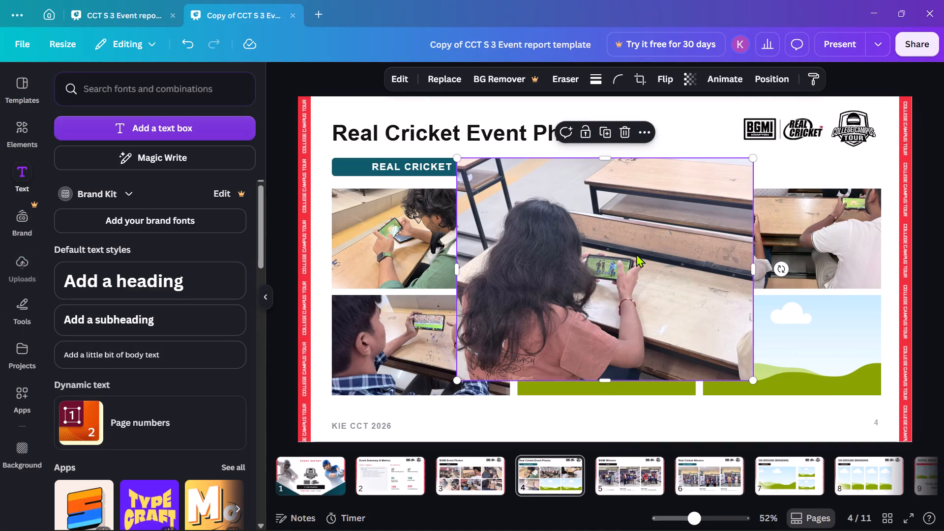
pyautogui.moveTo(636, 254); pyautogui.dragTo(627, 290)
pyautogui.click(627, 290)
pyautogui.moveTo(627, 290); pyautogui.dragTo(628, 304)
# Switch to the Krafton College Campus Tour report in Edge to check the photo for the last empty frame.
pyautogui.hotkey('alt', 'Tab')
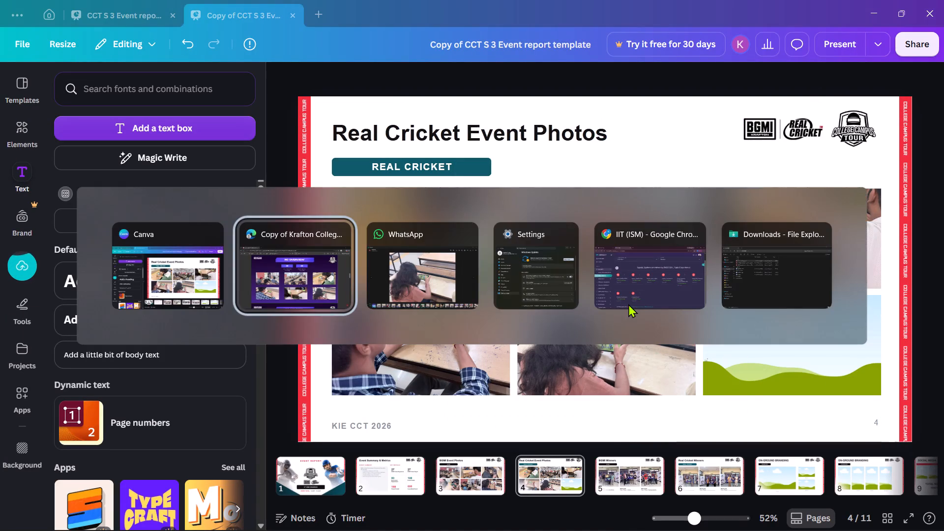
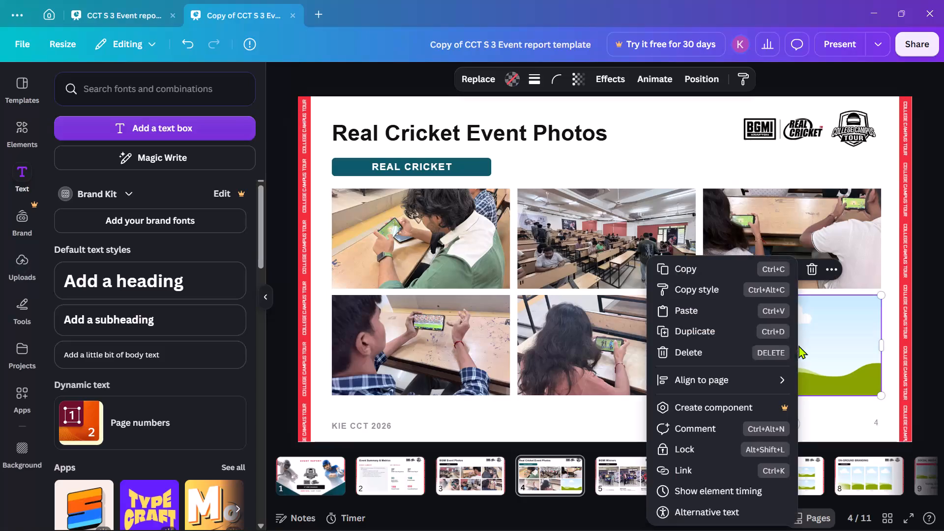
# Paste the copied photo of the player in the red cap and place it in the last bottom-row frame of the Real Cricket Event Photos page.
pyautogui.click(697, 311)
pyautogui.moveTo(644, 287); pyautogui.dragTo(743, 338)
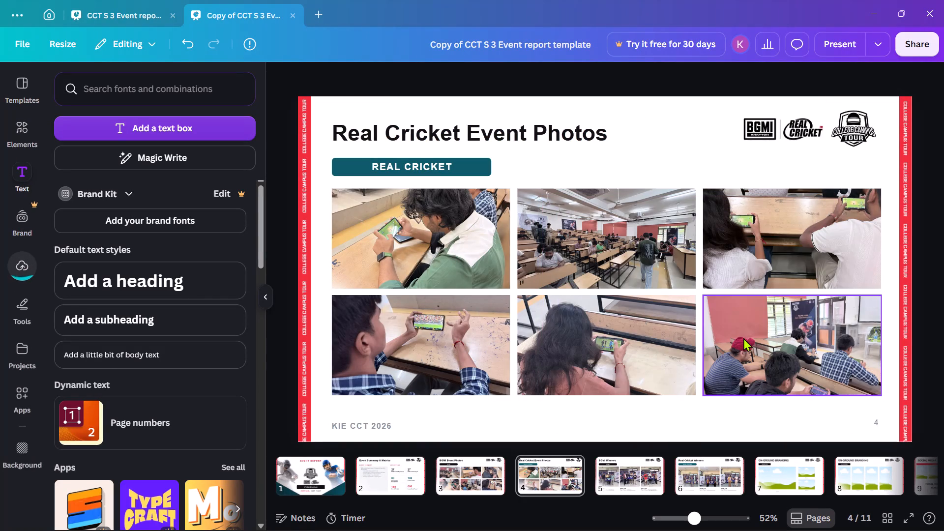
# Go on to the On-Ground Branding banners page and examine the banner, standee and extra deliverables photos in the Krafton report in Edge.
pyautogui.press('Right')
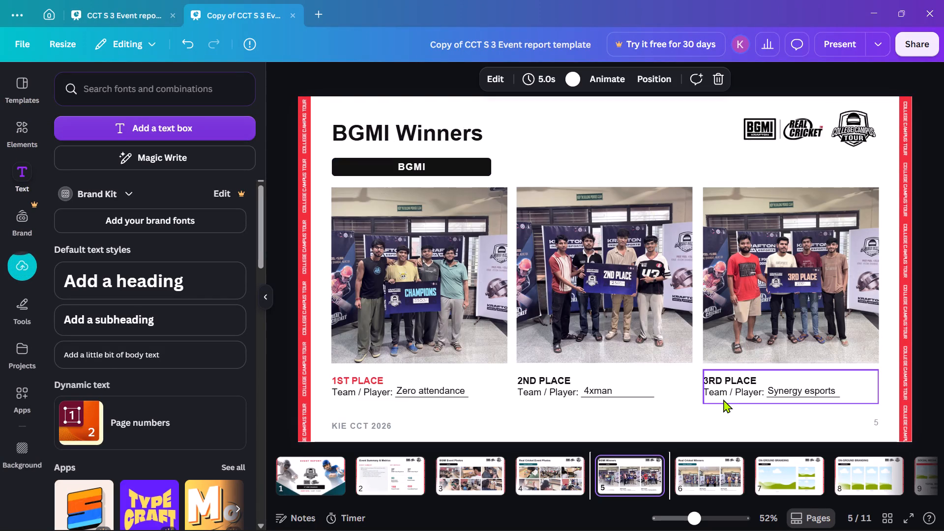
pyautogui.press('Right')
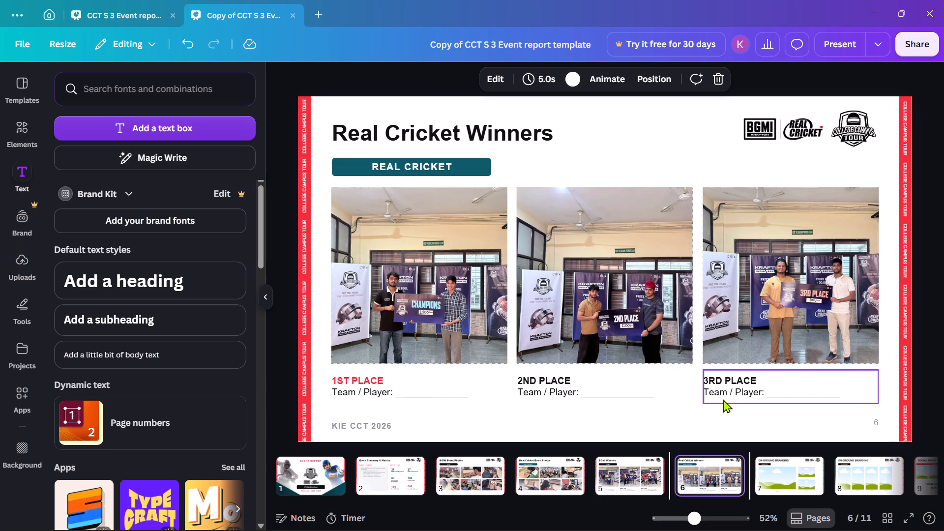
pyautogui.press('Right')
pyautogui.hotkey('alt', 'Tab')
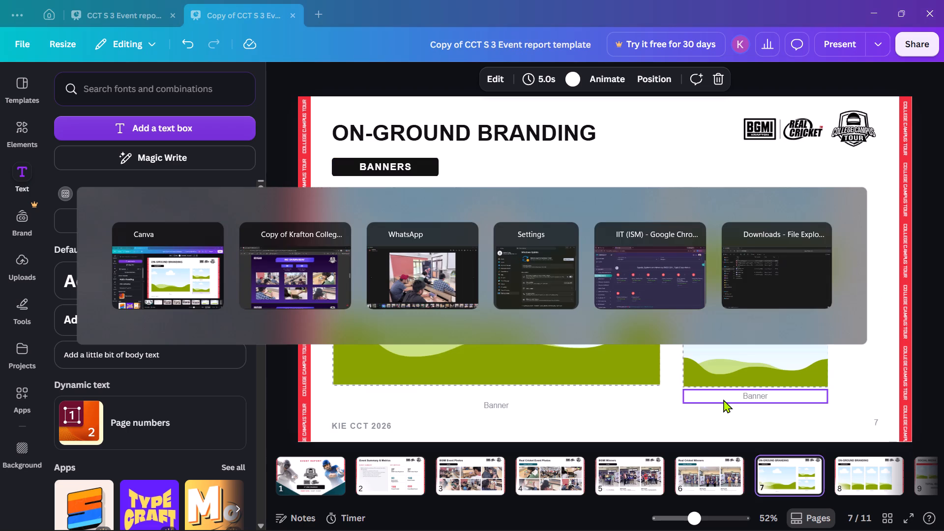
pyautogui.scroll(-1, 782, 402)
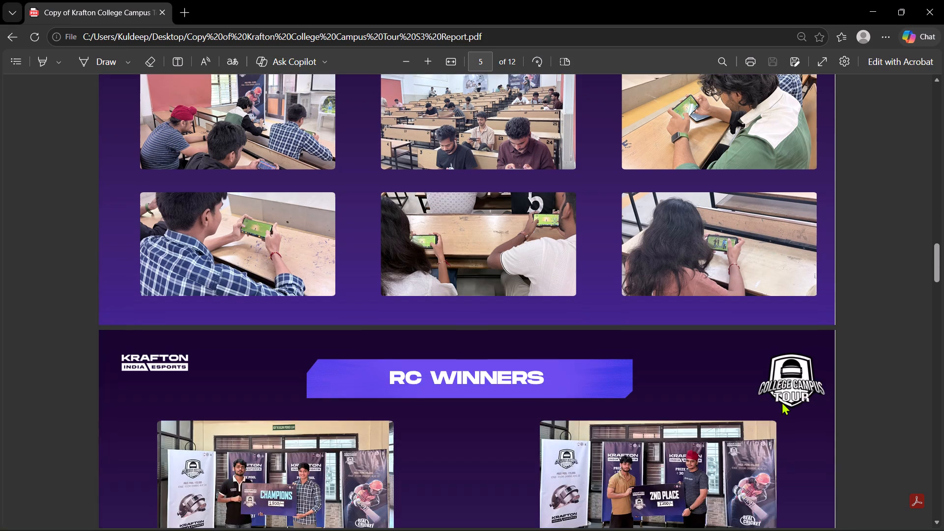
pyautogui.scroll(-7, 782, 402)
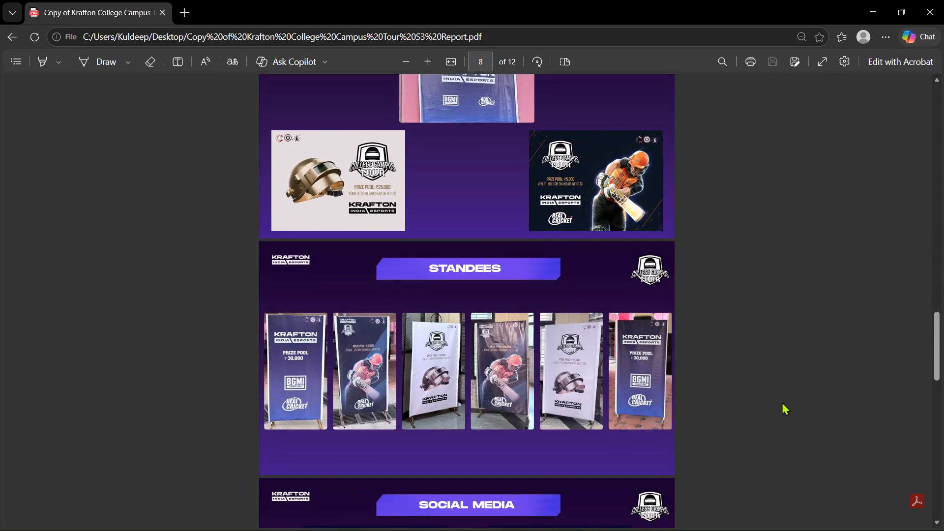
pyautogui.scroll(-8, 782, 402)
pyautogui.scroll(1, 782, 402)
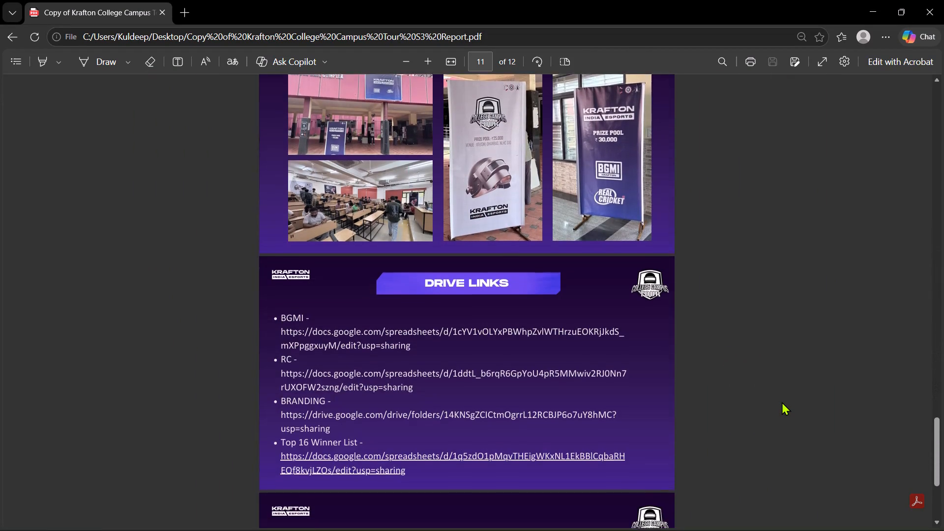
pyautogui.scroll(10, 782, 402)
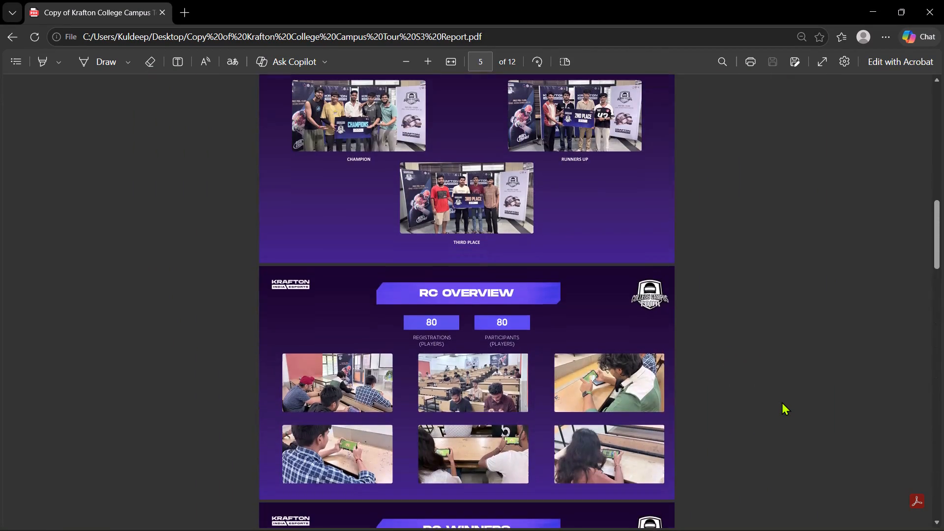
pyautogui.scroll(4, 782, 402)
pyautogui.scroll(-7, 782, 402)
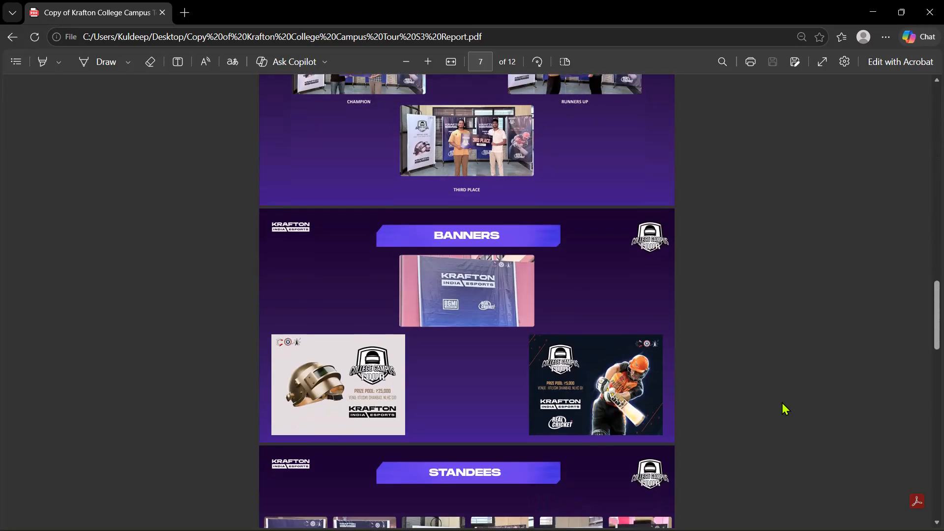
pyautogui.scroll(-2, 782, 402)
pyautogui.scroll(1, 782, 402)
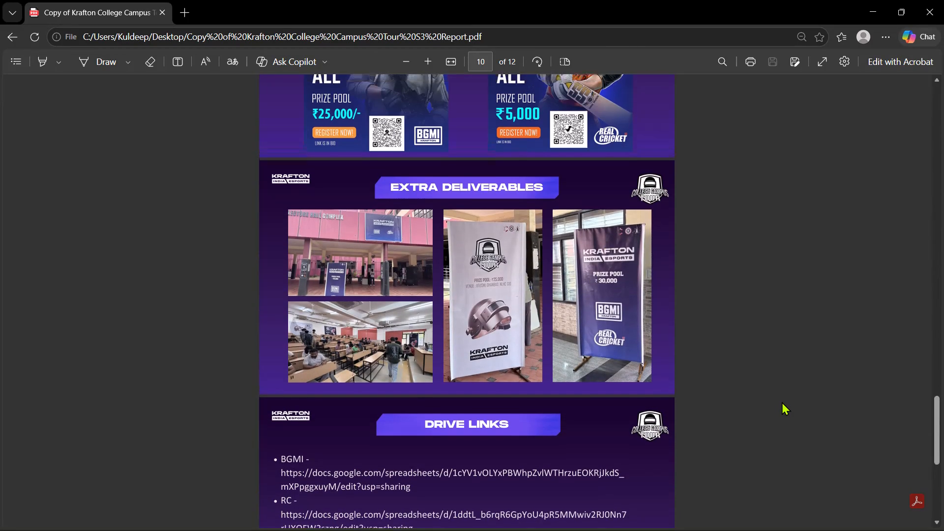
pyautogui.scroll(1, 782, 402)
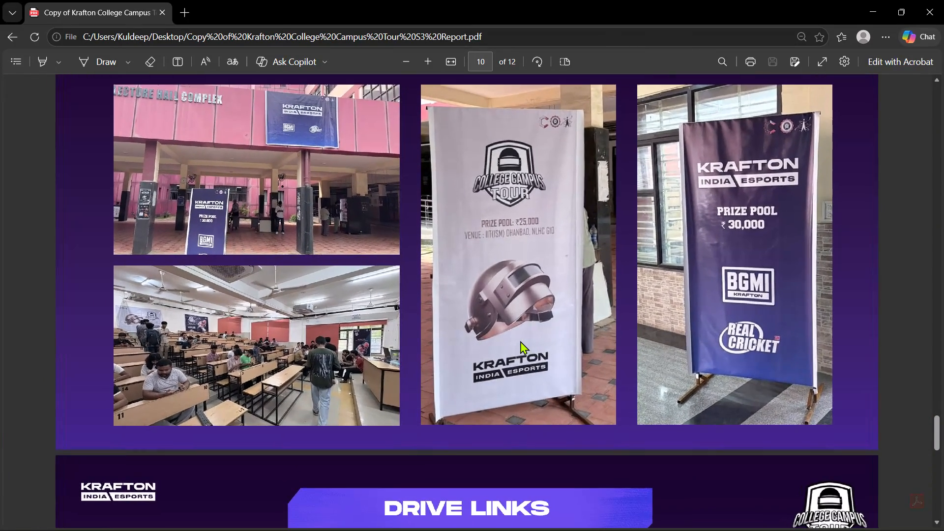
# Switch to WhatsApp to find photos for the On-Ground Branding banners page.
pyautogui.hotkey('alt', 'Tab')
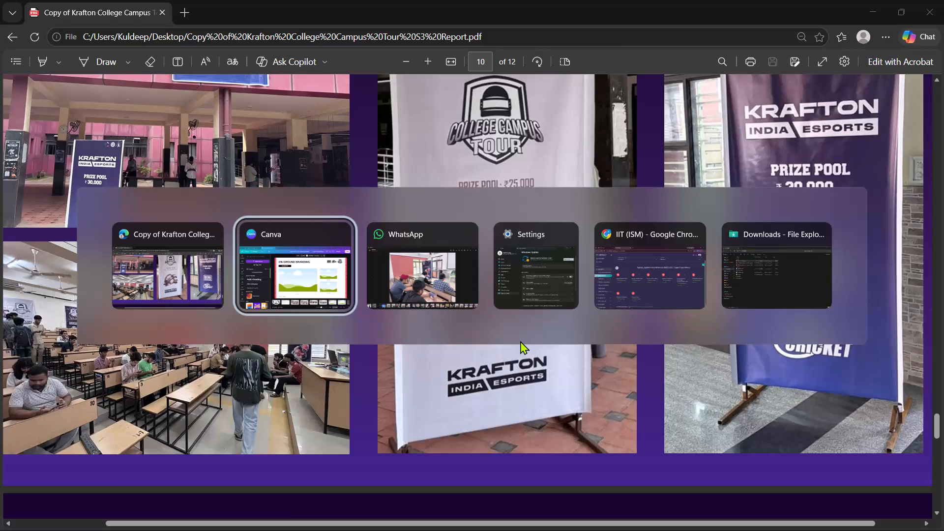
pyautogui.hotkey('alt', 'Tab')
pyautogui.hotkey('alt', 'Tab')
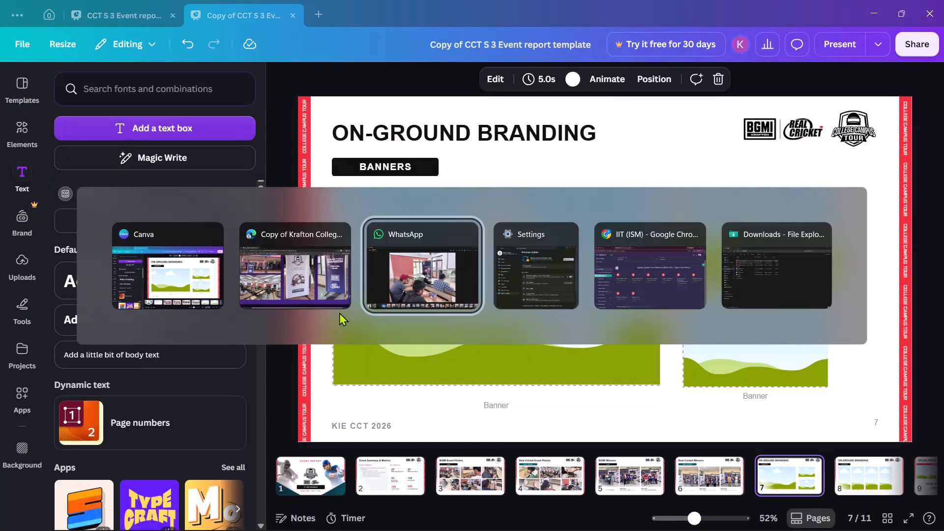
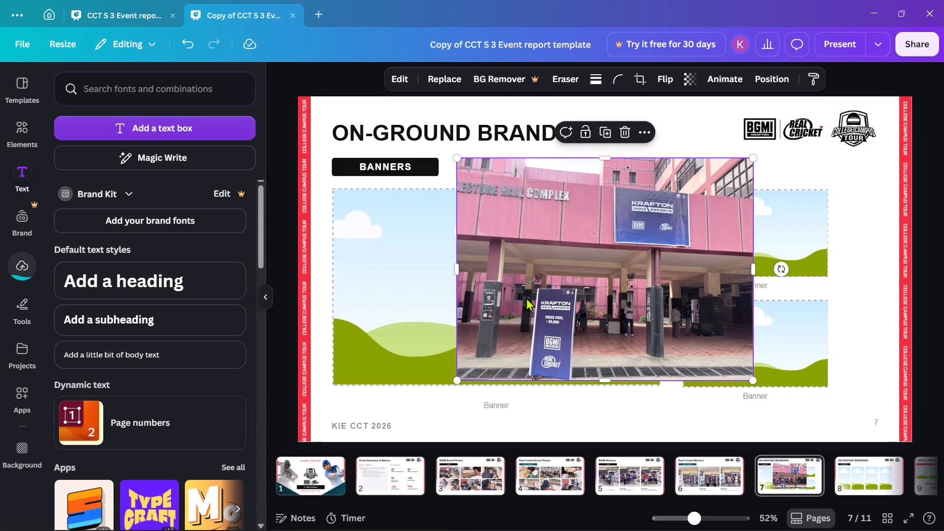
# Place the pasted Lecture Hall Complex photo in the large banner frame of the On-Ground Branding banners page.
pyautogui.moveTo(527, 297); pyautogui.dragTo(474, 297)
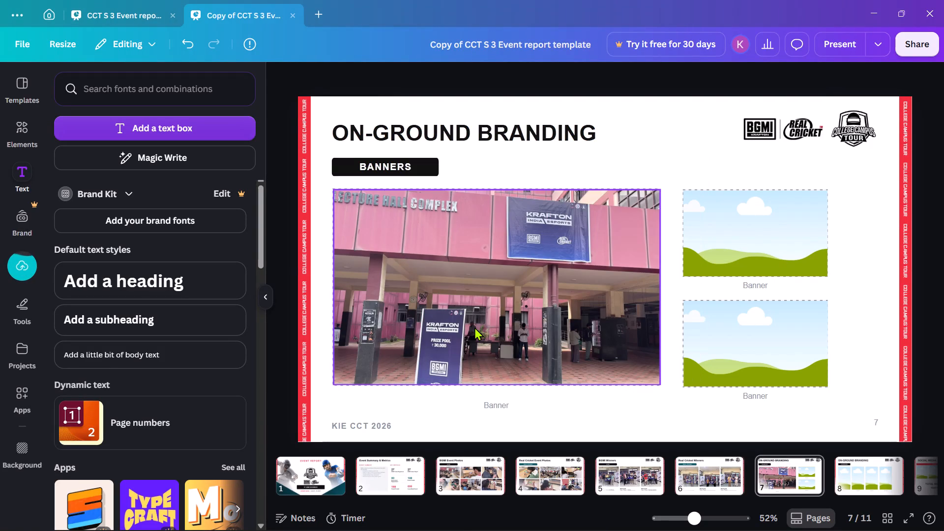
# Switch to WhatsApp to get another photo for the empty banner frames.
pyautogui.hotkey('alt', 'Tab')
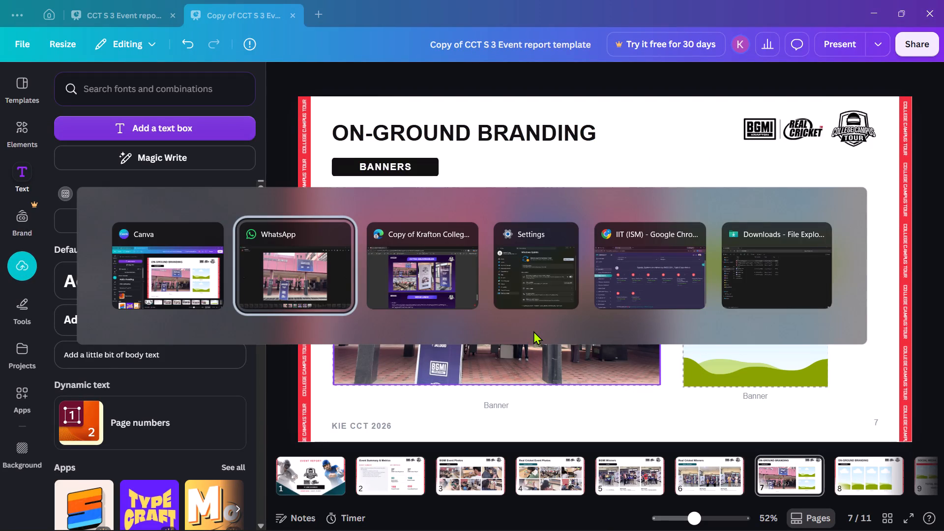
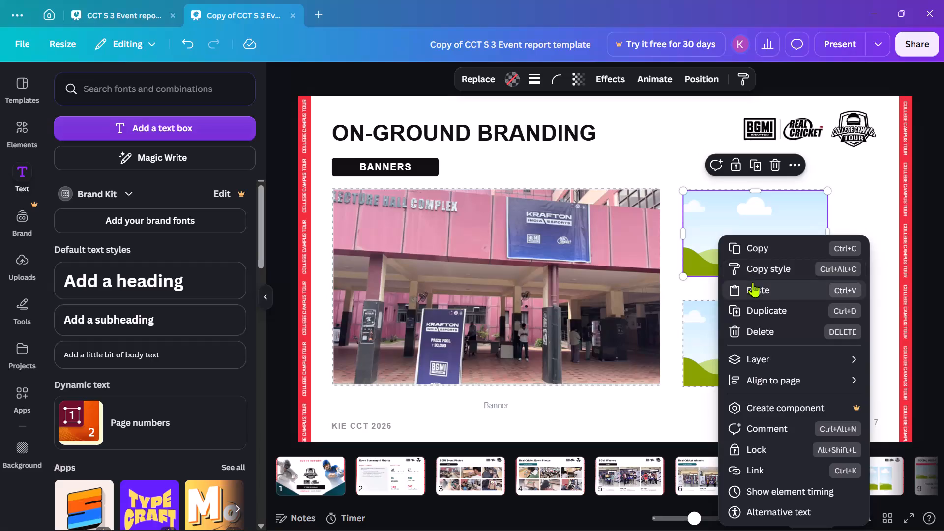
# Paste the copied Krafton banner standee photo and place it in the upper small banner frame of the Banners page.
pyautogui.click(753, 282)
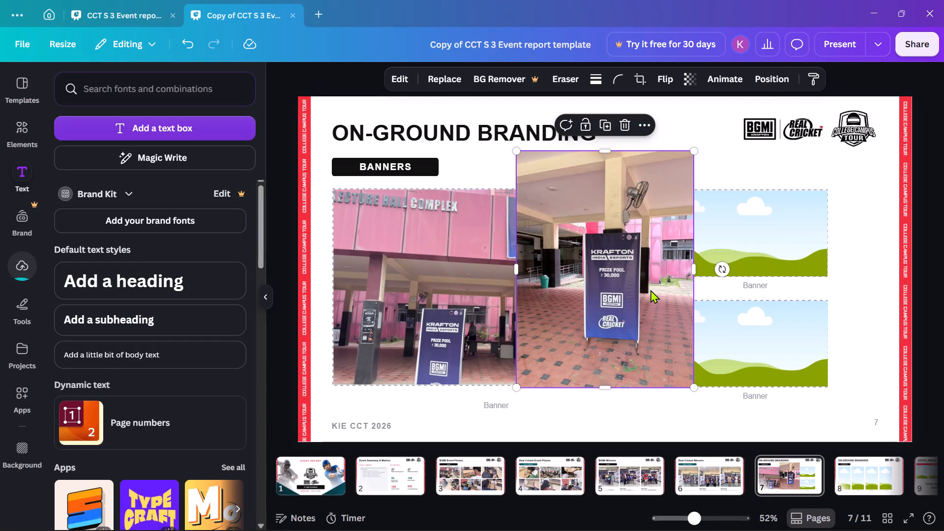
pyautogui.moveTo(650, 290); pyautogui.dragTo(740, 258)
pyautogui.click(774, 255)
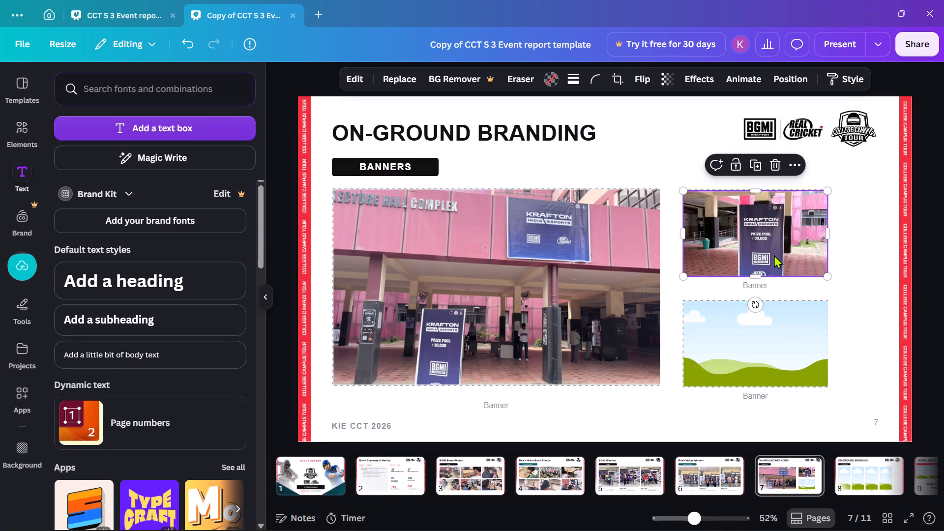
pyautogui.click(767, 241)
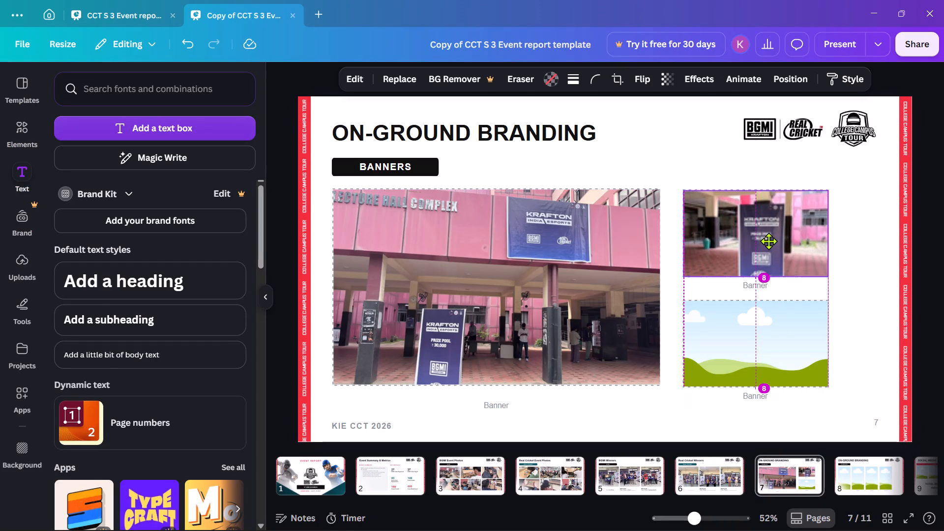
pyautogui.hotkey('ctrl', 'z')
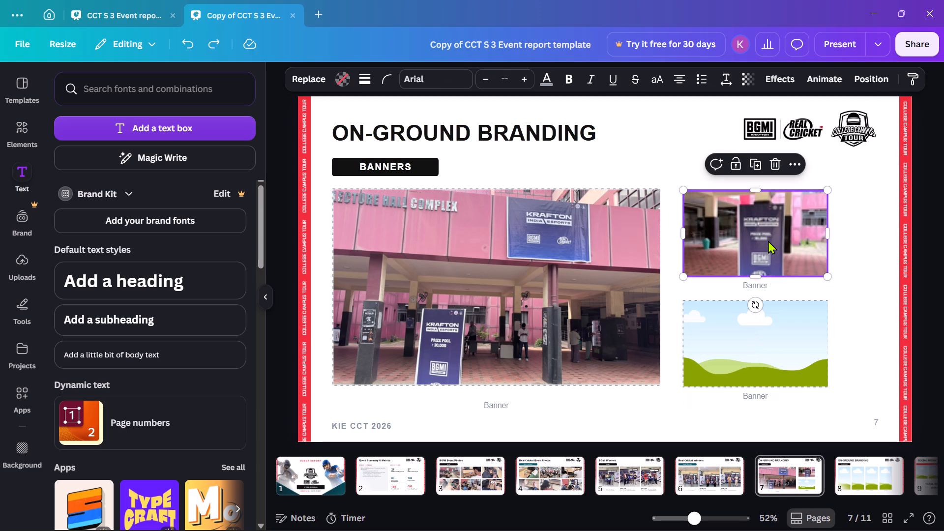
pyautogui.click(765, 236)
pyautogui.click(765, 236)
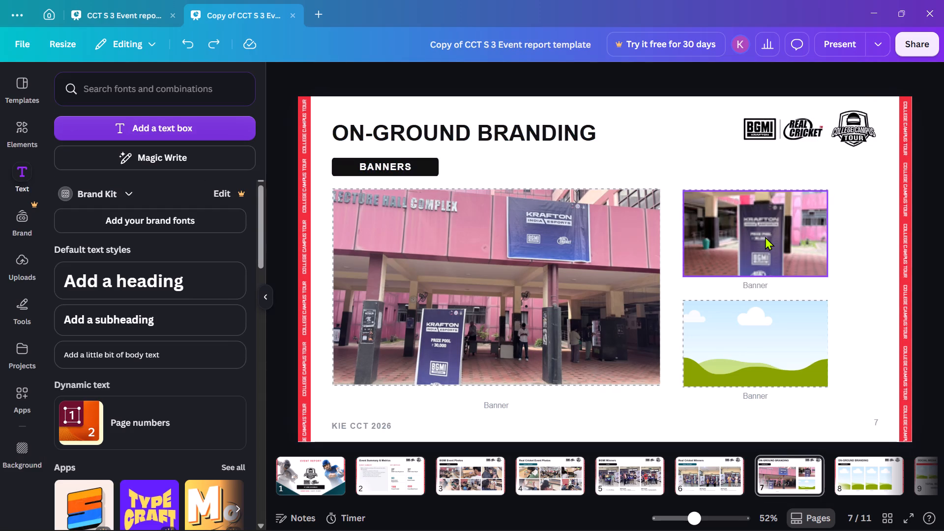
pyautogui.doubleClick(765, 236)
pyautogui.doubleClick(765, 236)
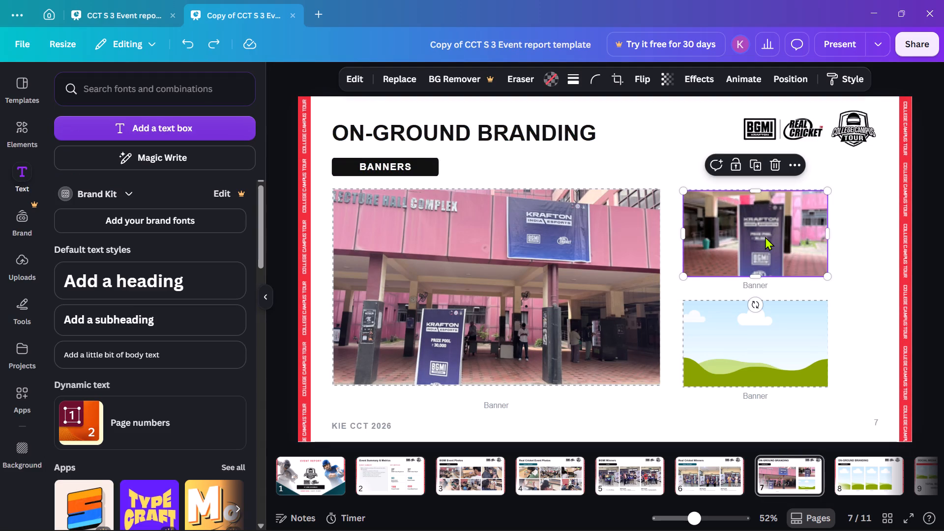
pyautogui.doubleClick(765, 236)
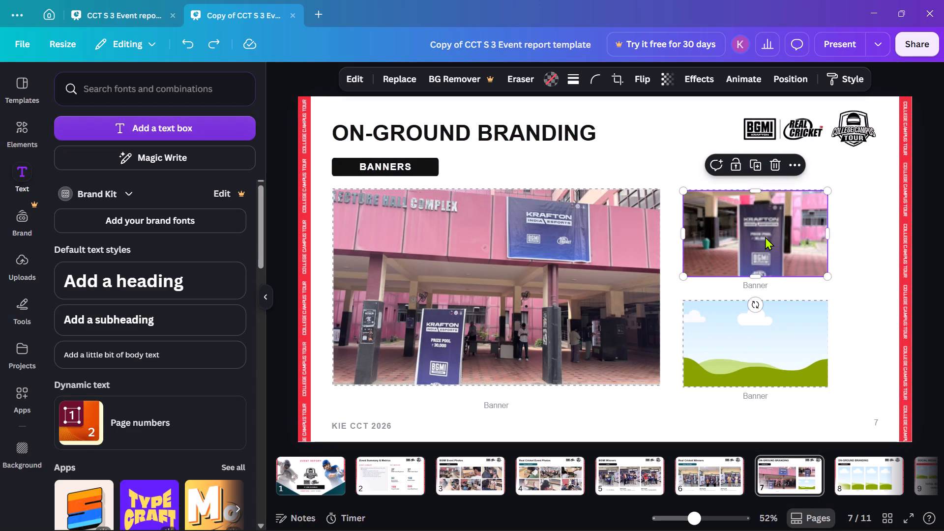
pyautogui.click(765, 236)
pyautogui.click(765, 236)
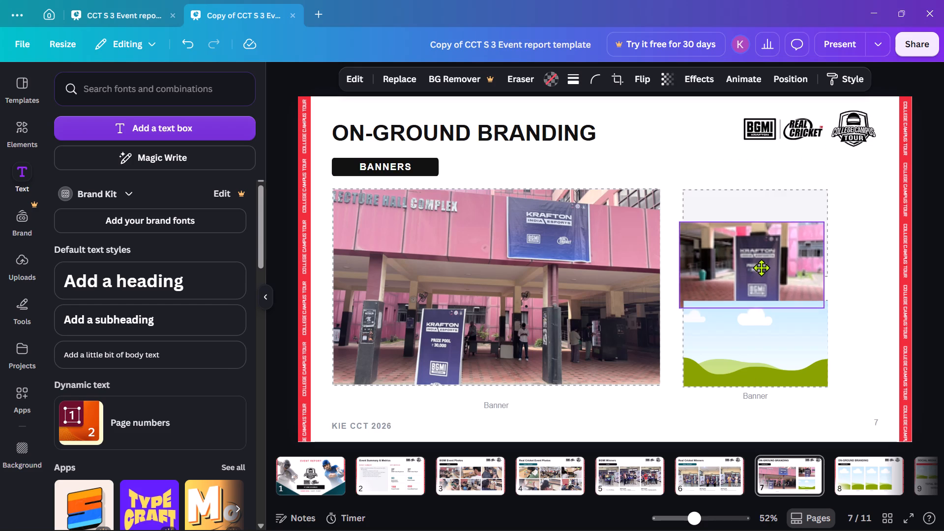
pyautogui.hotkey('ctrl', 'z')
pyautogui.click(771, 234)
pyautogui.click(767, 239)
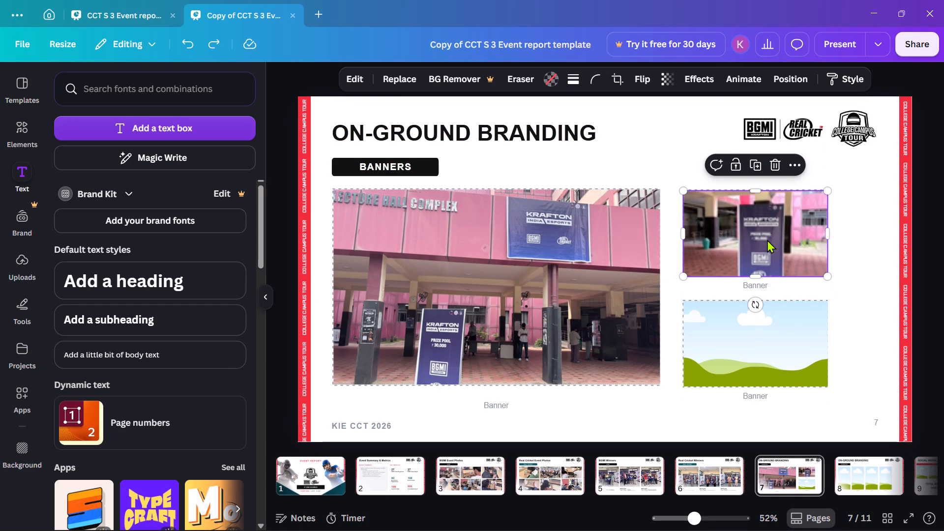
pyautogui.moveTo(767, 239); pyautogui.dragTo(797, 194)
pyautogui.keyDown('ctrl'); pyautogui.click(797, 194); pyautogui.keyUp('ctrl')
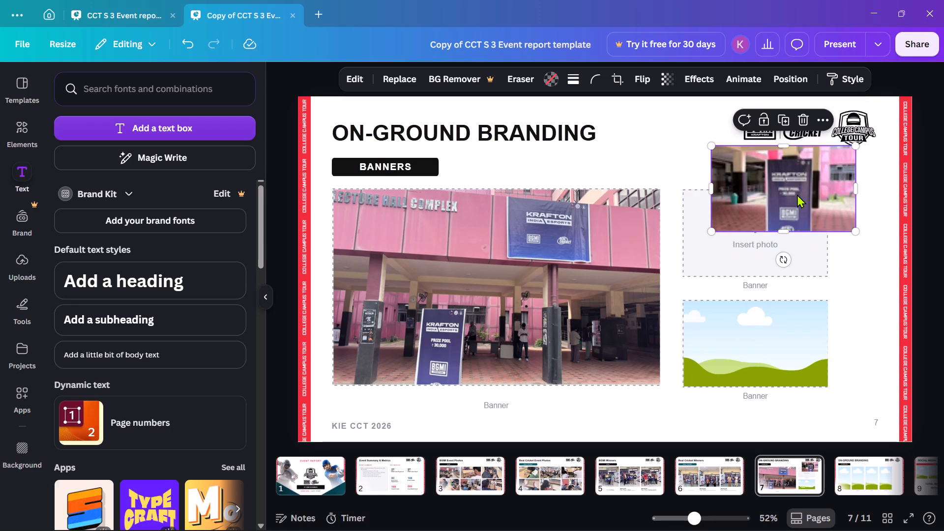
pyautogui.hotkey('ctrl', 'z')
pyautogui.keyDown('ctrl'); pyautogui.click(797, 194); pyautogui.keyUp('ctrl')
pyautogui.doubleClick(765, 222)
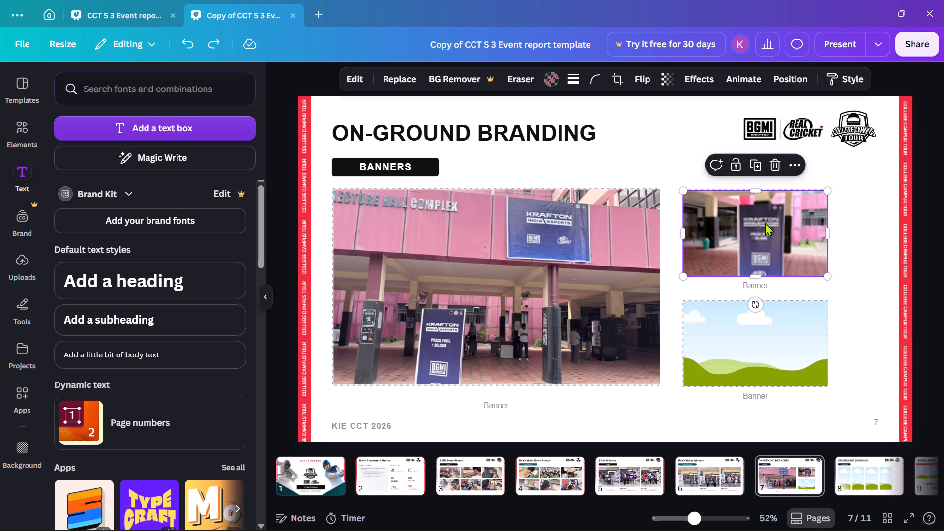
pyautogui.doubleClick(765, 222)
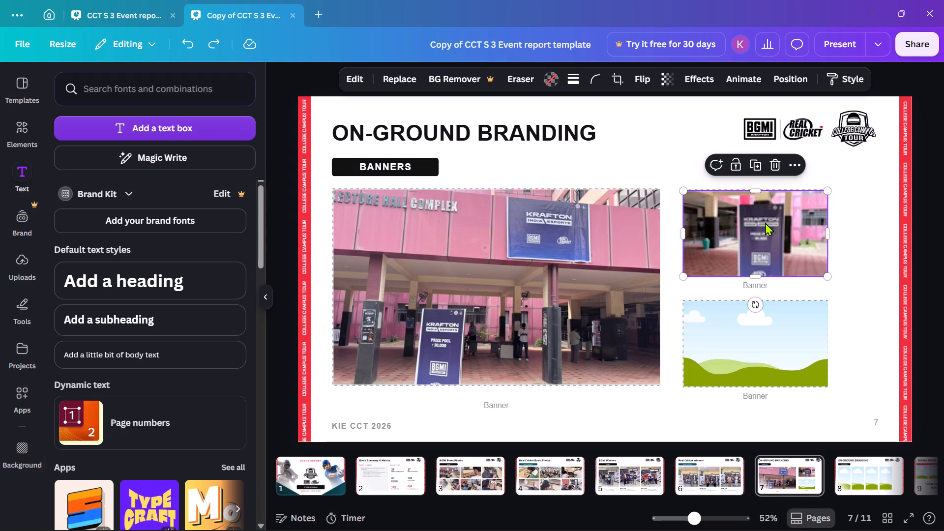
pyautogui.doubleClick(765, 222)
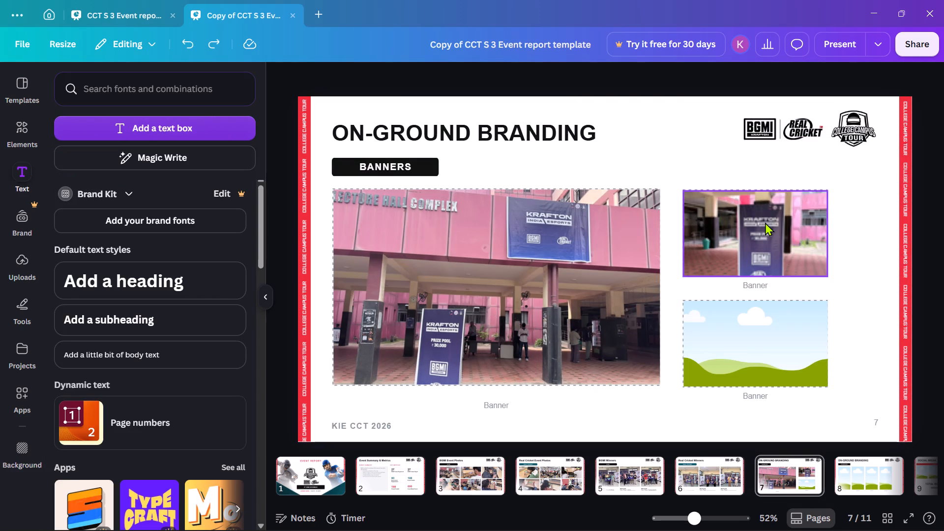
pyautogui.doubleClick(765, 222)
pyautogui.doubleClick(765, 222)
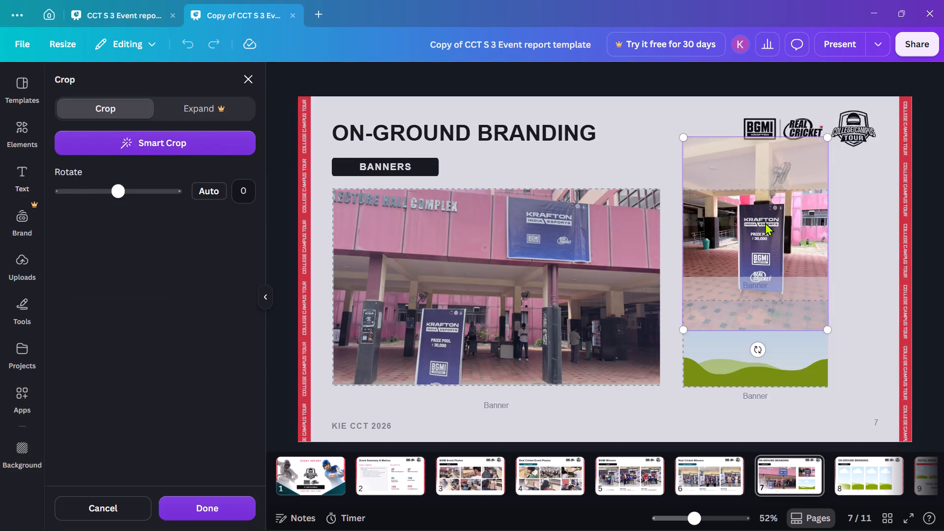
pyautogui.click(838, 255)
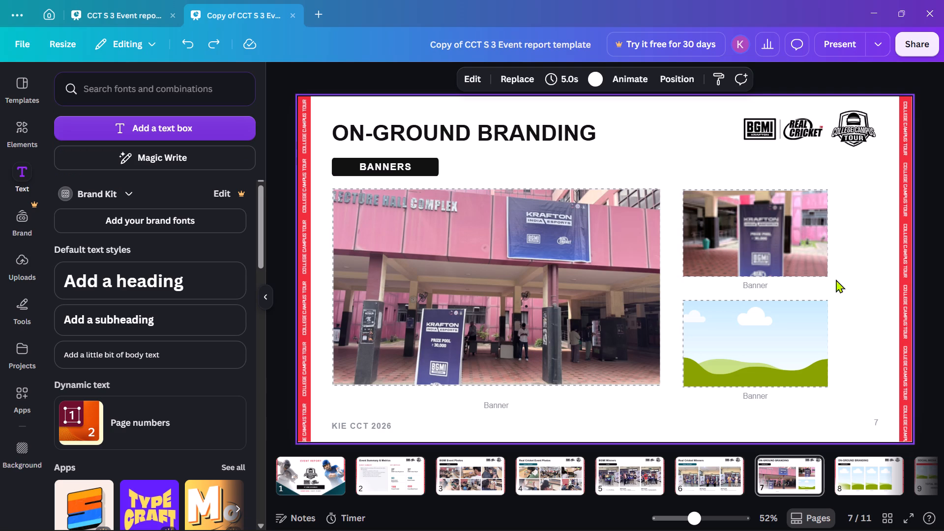
# Adjust the standee photo's crop in the upper small banner frame, shifting the image upward to include the Real Cricket logo.
pyautogui.click(787, 250)
pyautogui.doubleClick(787, 250)
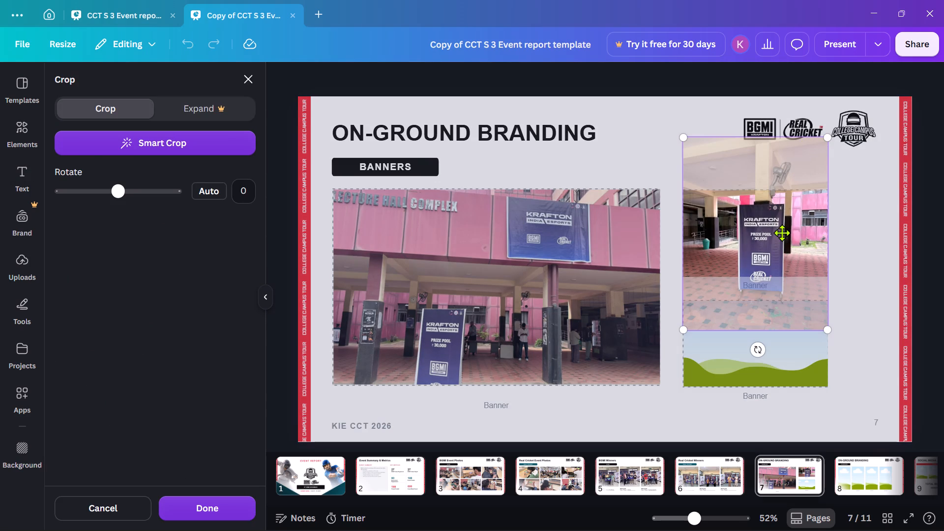
pyautogui.moveTo(782, 233); pyautogui.dragTo(782, 210)
pyautogui.click(843, 240)
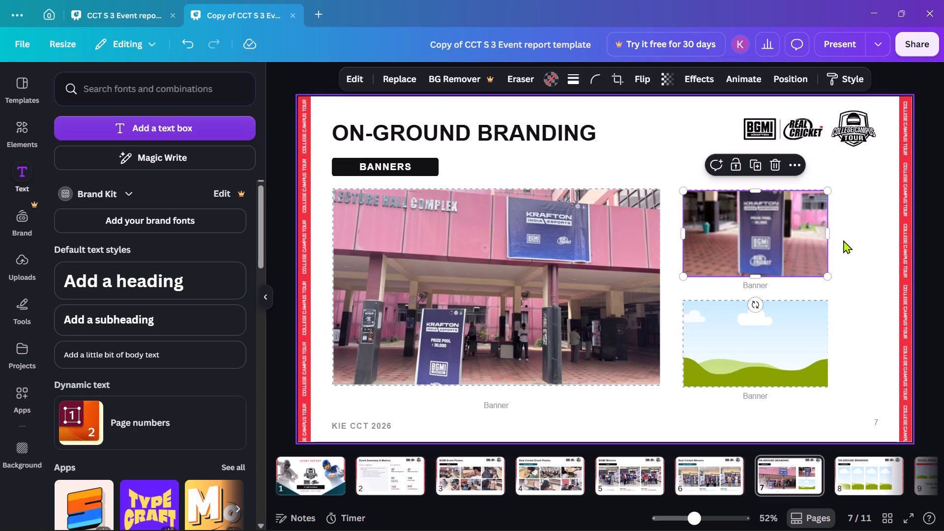
pyautogui.click(872, 257)
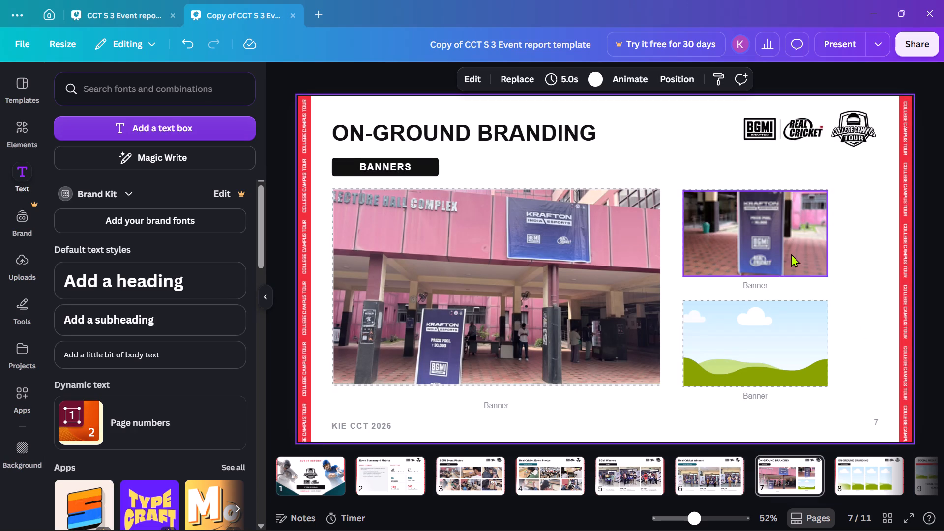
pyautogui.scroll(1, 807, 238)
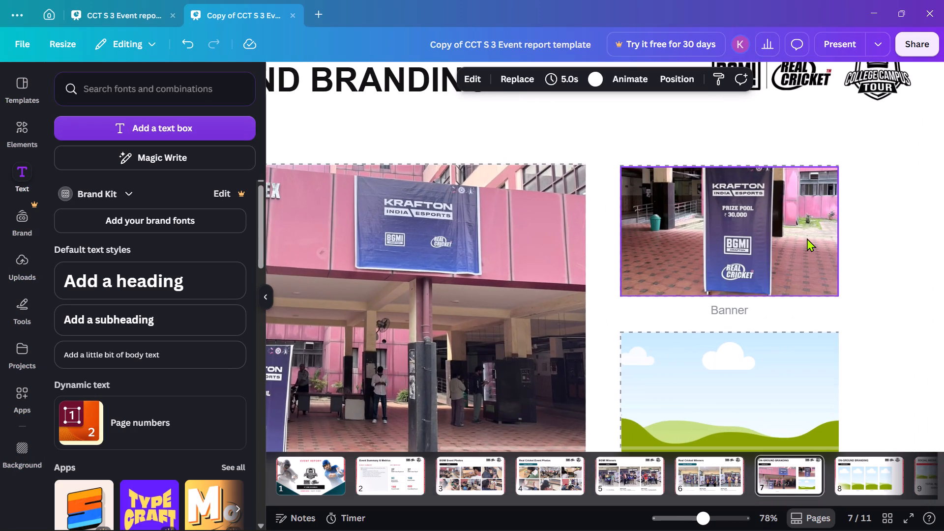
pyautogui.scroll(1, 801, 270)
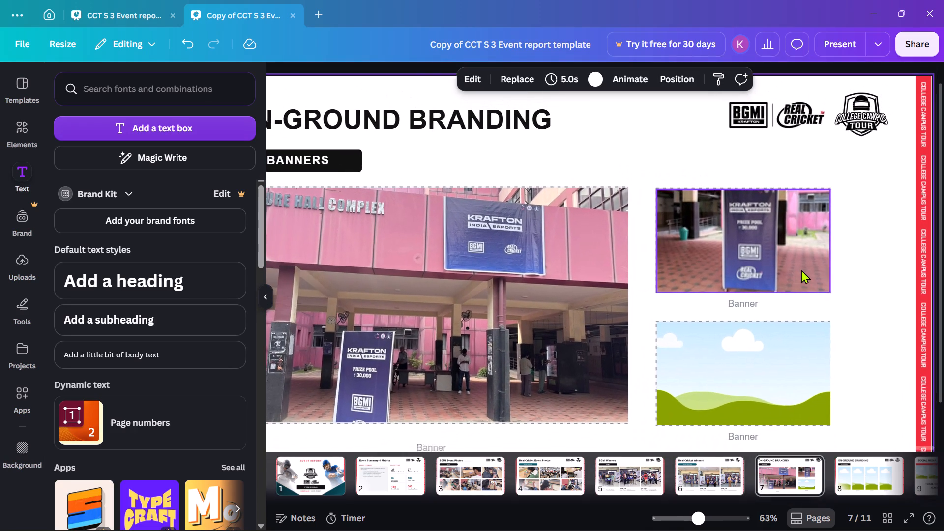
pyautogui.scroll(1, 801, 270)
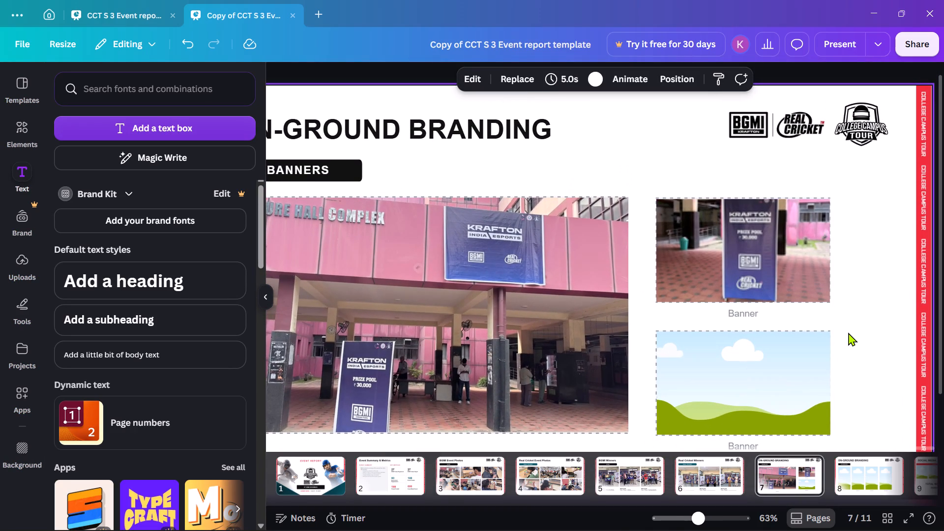
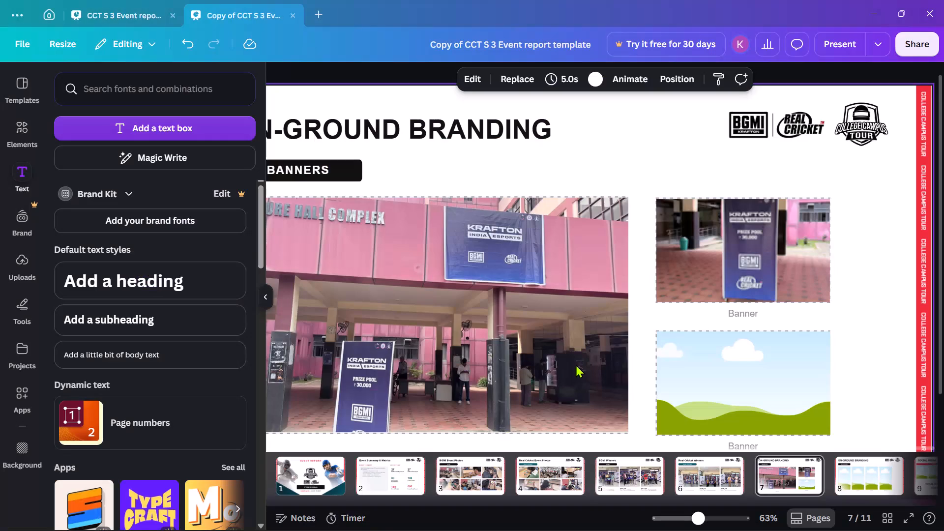
# Paste the copied Real Cricket standee photo and place it in the lower small banner frame.
pyautogui.rightClick(731, 373)
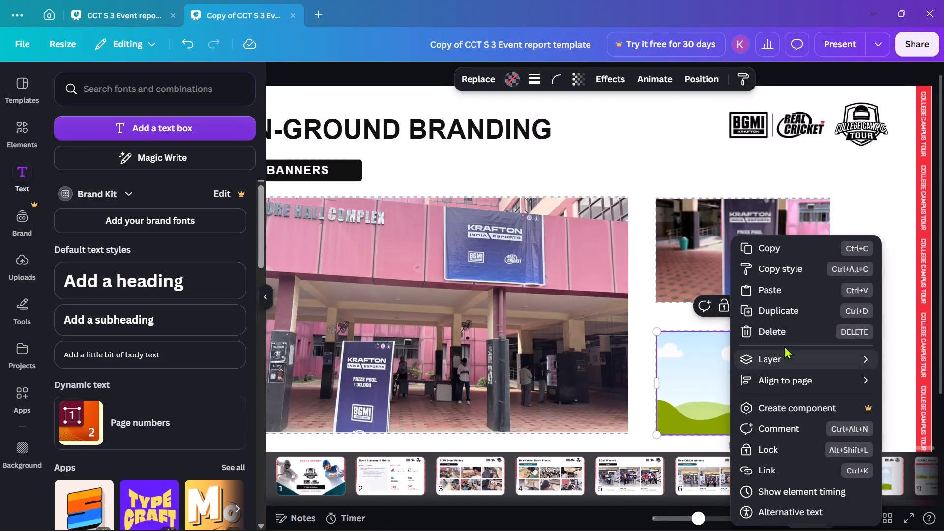
pyautogui.click(777, 294)
pyautogui.moveTo(597, 272); pyautogui.dragTo(748, 347)
# Adjust the photo's crop in the lower small banner frame, shifting the image downward to include the logo at the standee's top.
pyautogui.click(764, 381)
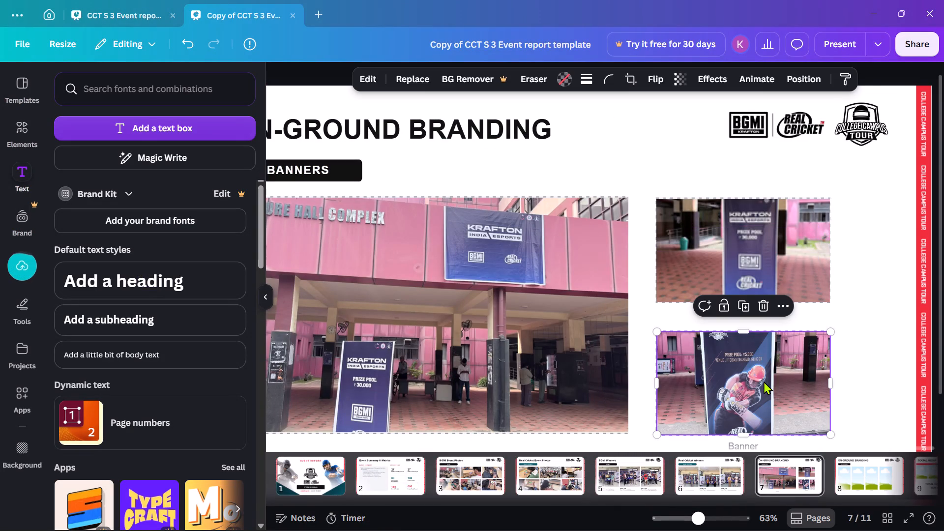
pyautogui.doubleClick(764, 381)
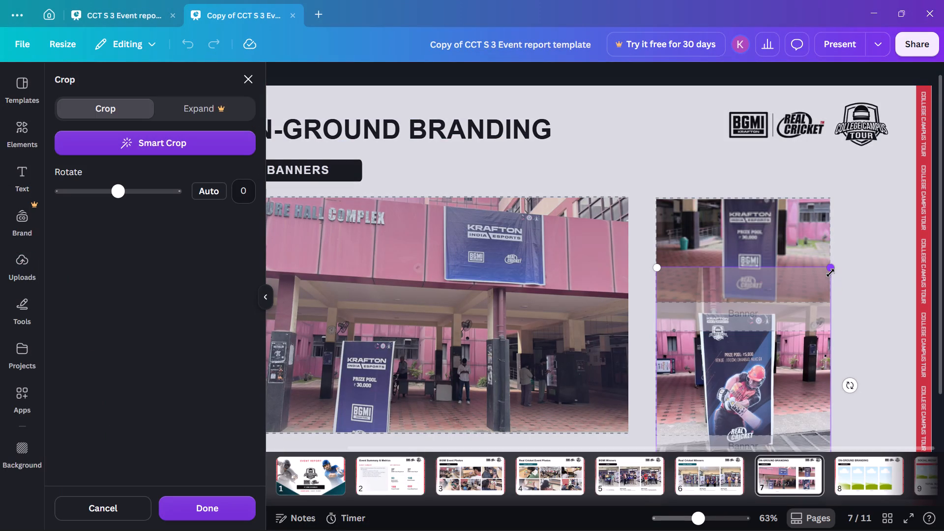
pyautogui.moveTo(830, 273); pyautogui.dragTo(813, 333)
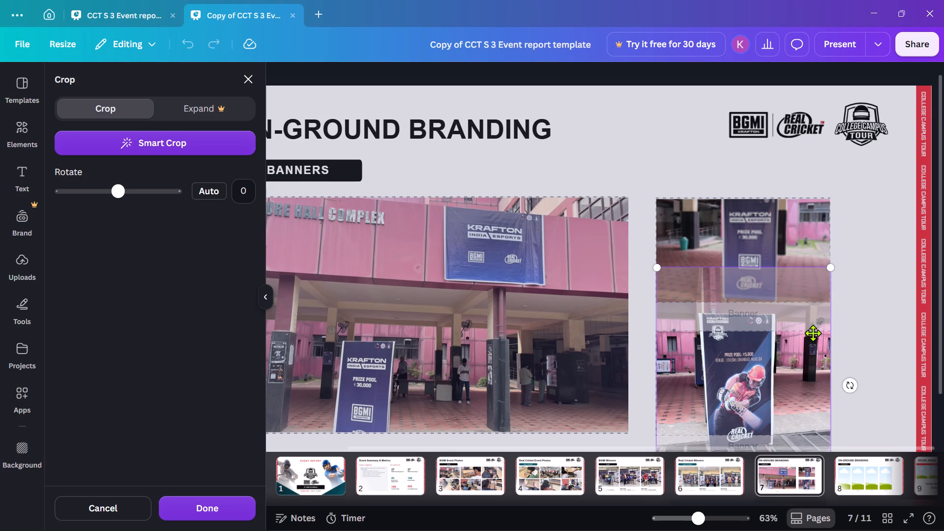
pyautogui.scroll(-1, 813, 333)
pyautogui.moveTo(656, 437); pyautogui.dragTo(741, 286)
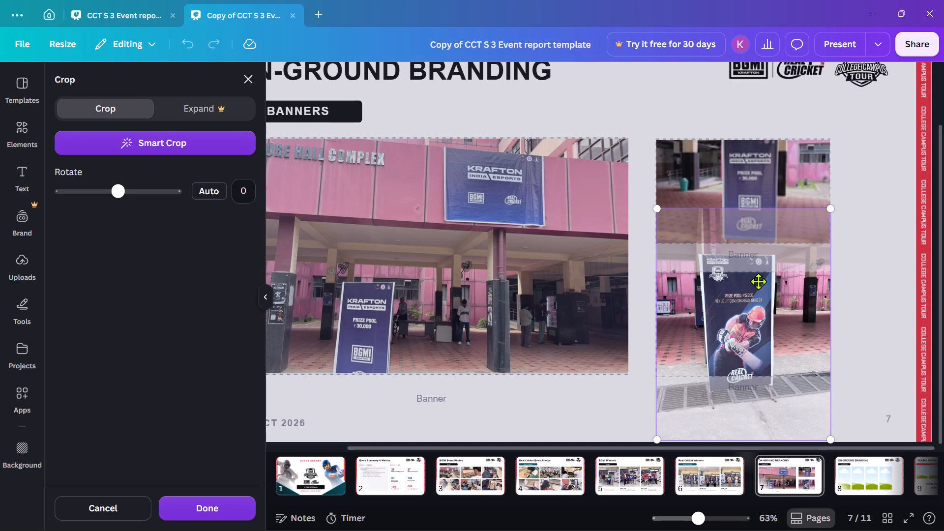
pyautogui.moveTo(744, 303); pyautogui.dragTo(745, 325)
pyautogui.click(900, 270)
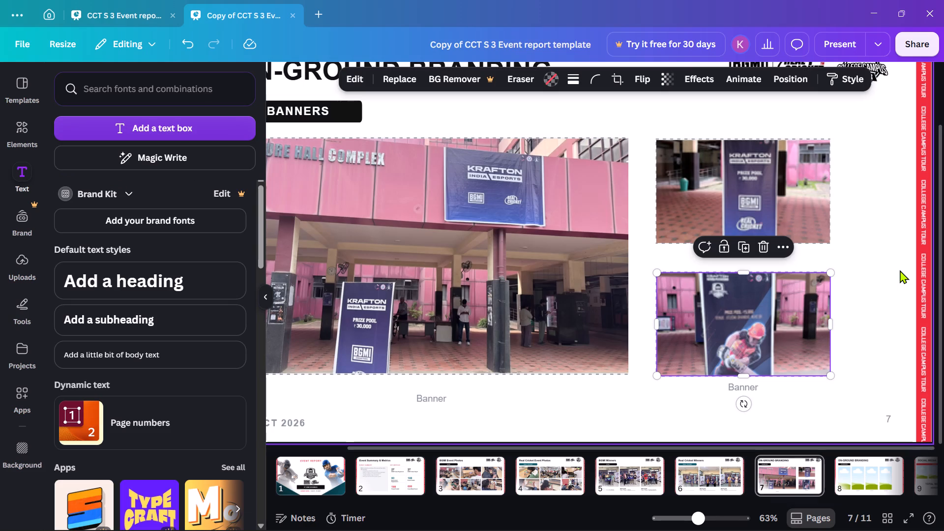
pyautogui.click(899, 287)
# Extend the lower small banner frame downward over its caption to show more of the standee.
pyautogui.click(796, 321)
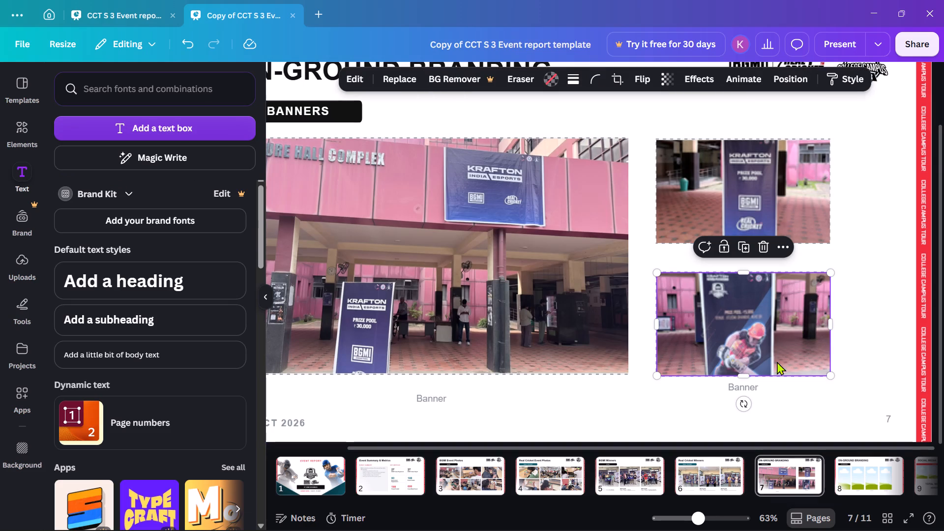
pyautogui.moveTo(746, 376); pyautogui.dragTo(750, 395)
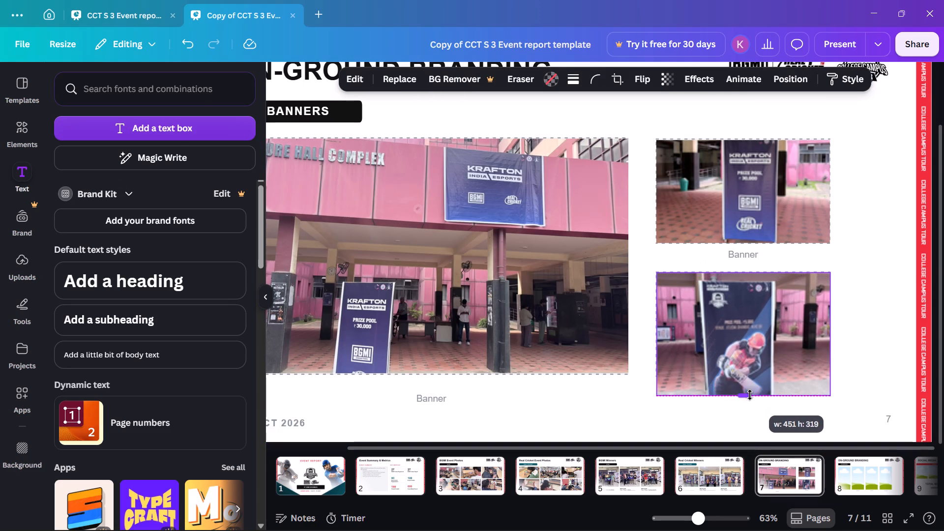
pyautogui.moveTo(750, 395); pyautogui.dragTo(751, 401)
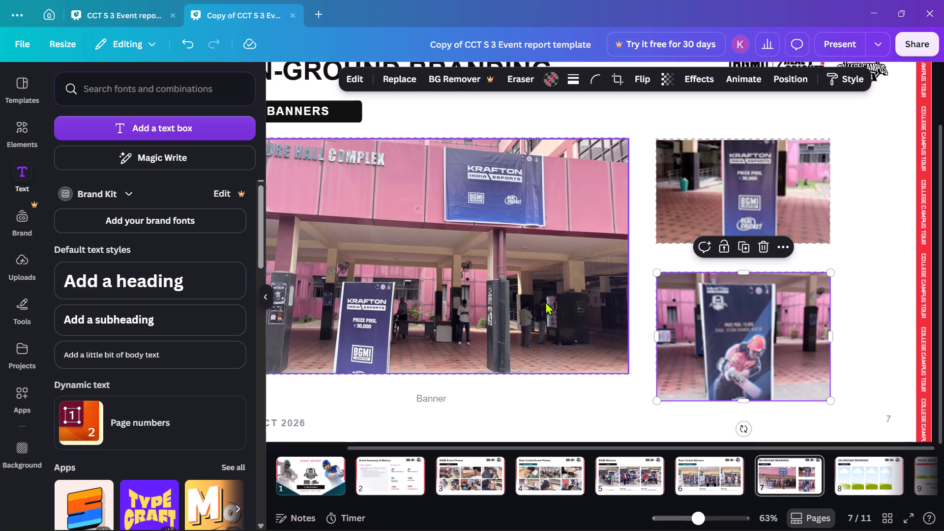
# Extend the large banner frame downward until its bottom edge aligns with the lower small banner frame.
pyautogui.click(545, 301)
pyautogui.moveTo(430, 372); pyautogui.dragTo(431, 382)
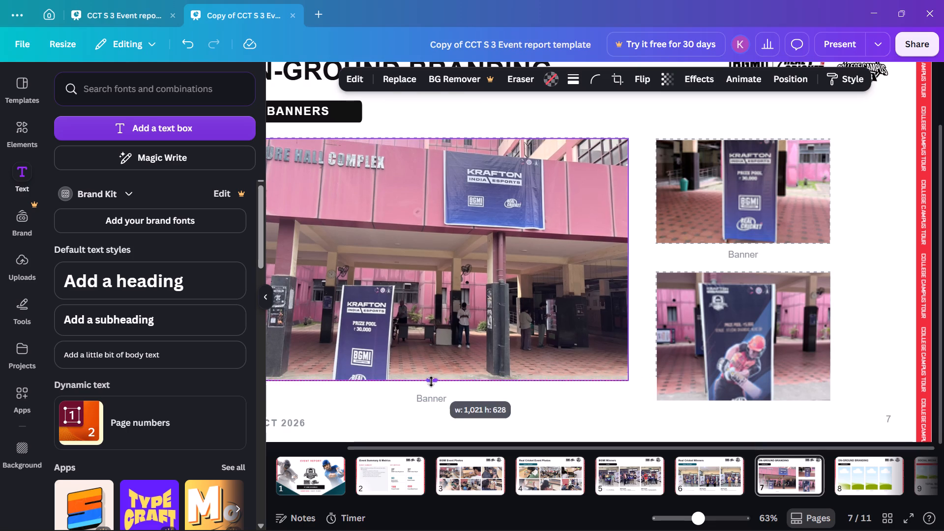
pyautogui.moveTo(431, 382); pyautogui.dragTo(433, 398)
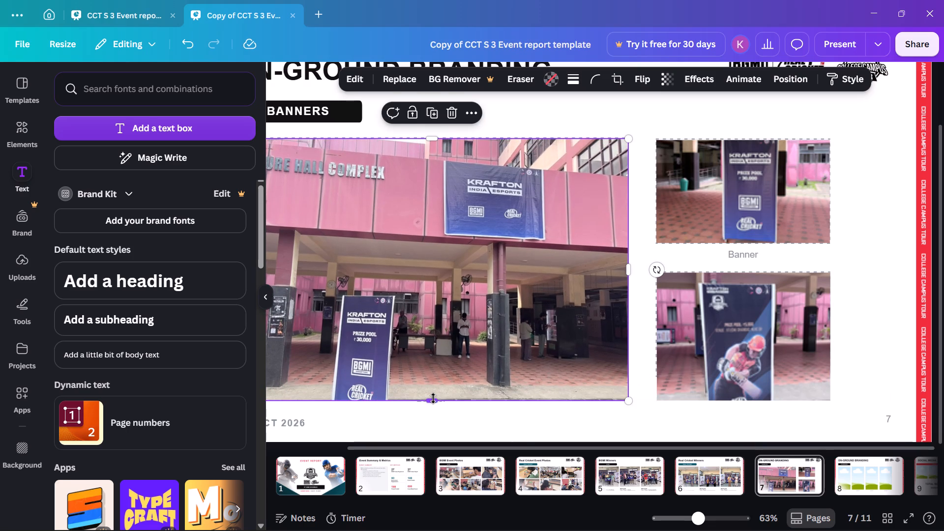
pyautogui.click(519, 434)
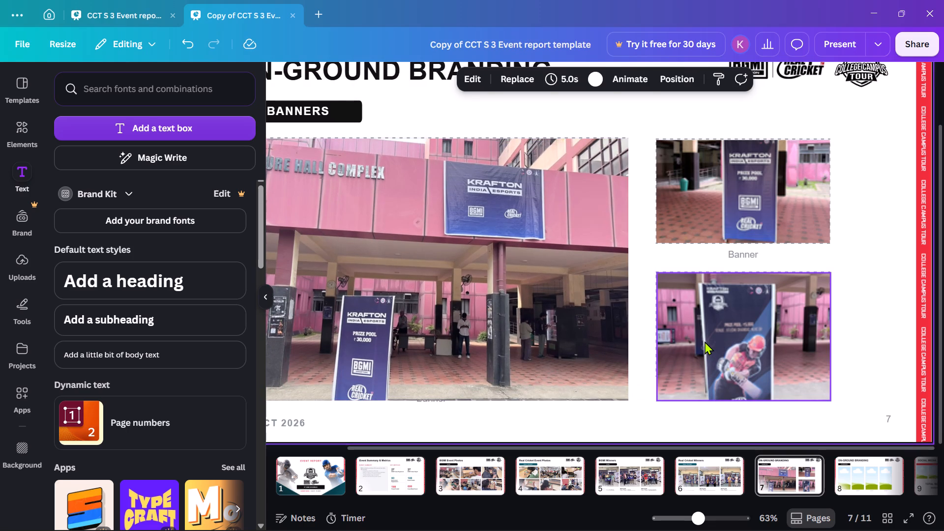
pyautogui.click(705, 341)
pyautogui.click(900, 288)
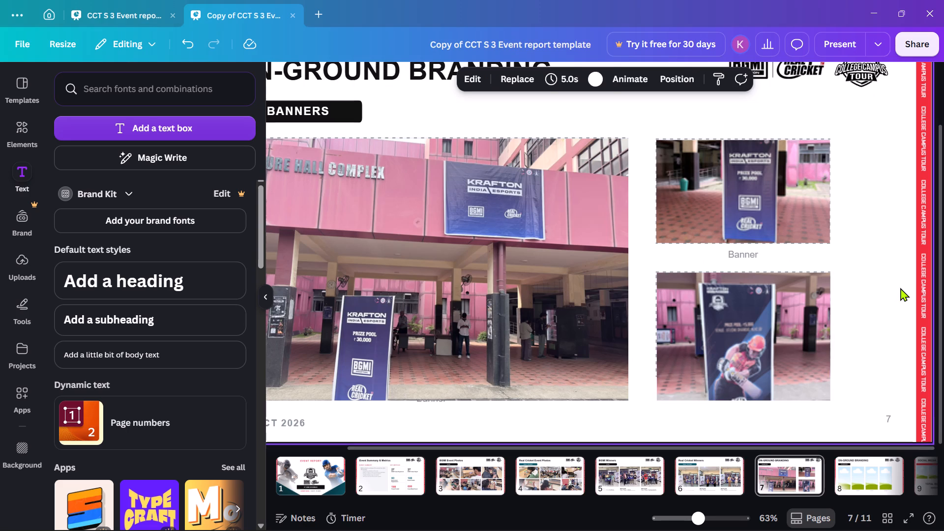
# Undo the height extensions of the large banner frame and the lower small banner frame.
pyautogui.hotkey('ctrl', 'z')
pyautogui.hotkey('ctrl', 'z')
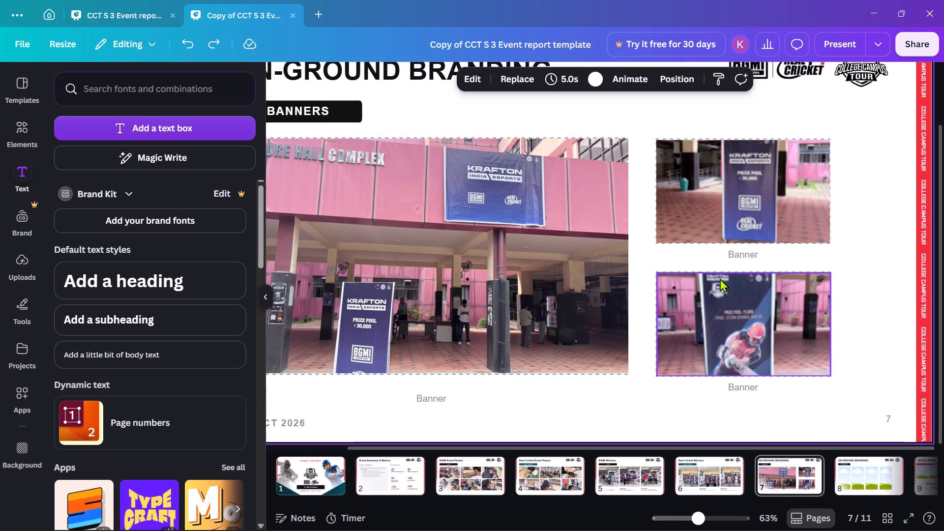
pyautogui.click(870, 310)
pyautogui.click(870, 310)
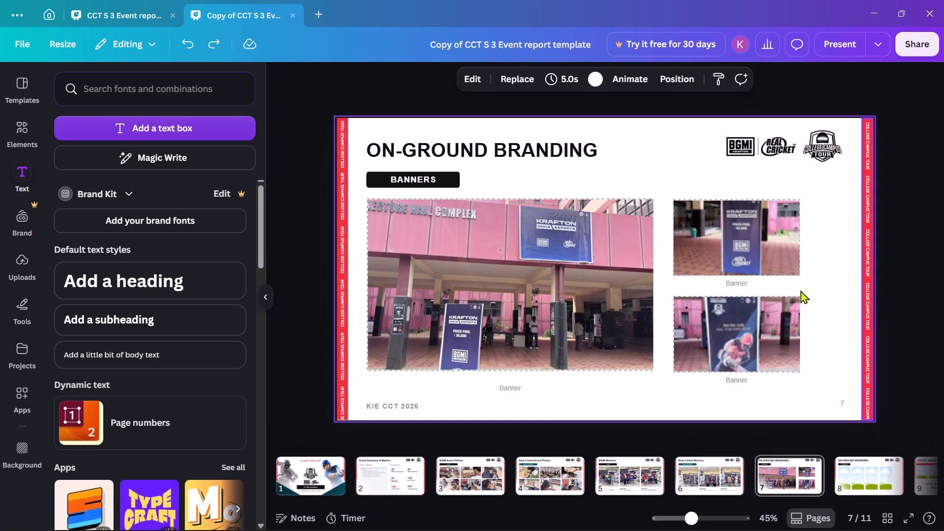
# Switch from Canva to another open window.
pyautogui.hotkey('alt', 'Tab')
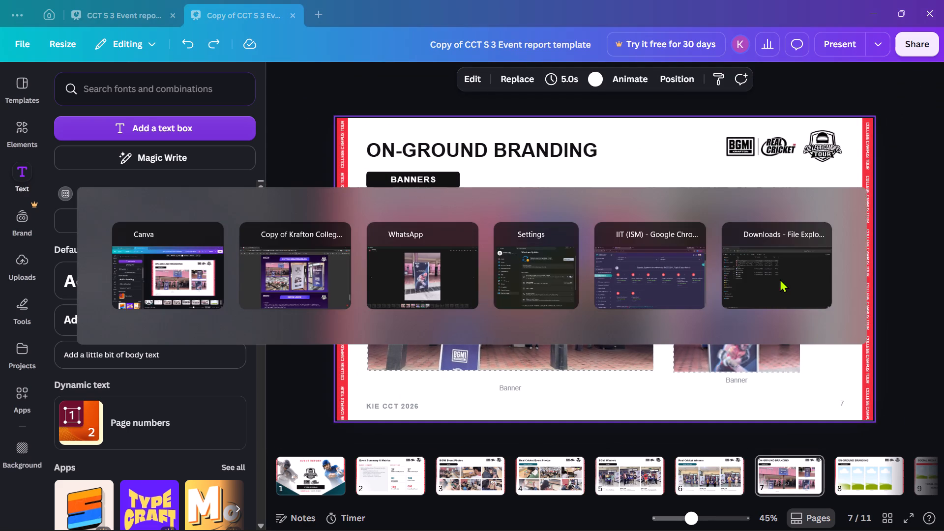
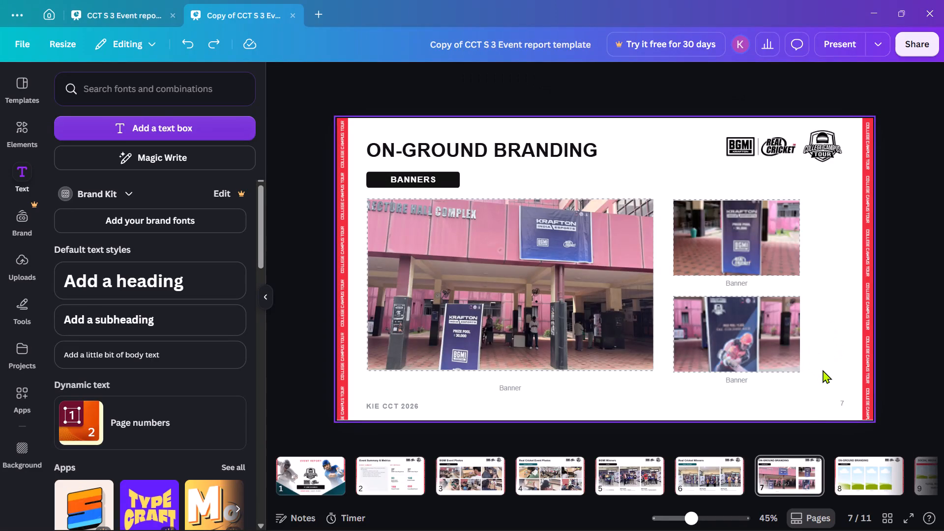
# Delete the three "Banner" captions under the photos on page 7, the ON-GROUND BRANDING banners page.
pyautogui.press('Right')
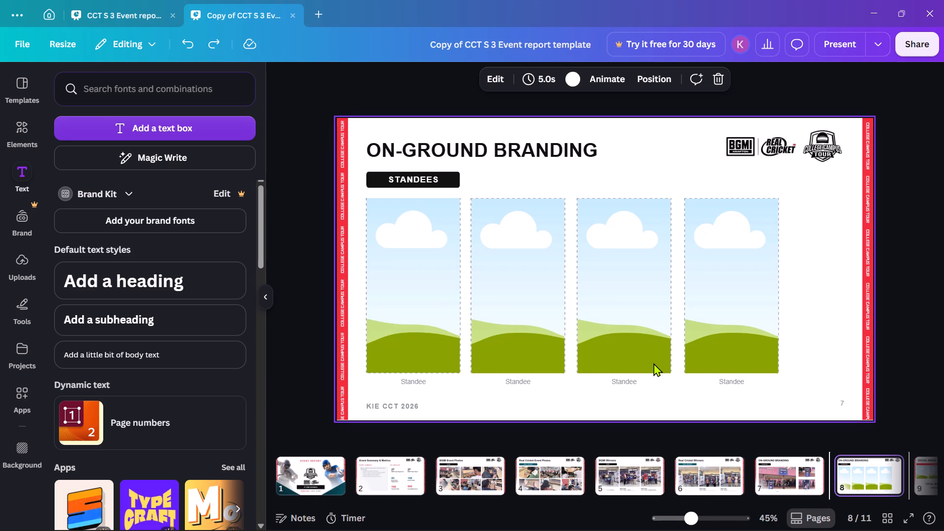
pyautogui.press('Left')
pyautogui.click(518, 387)
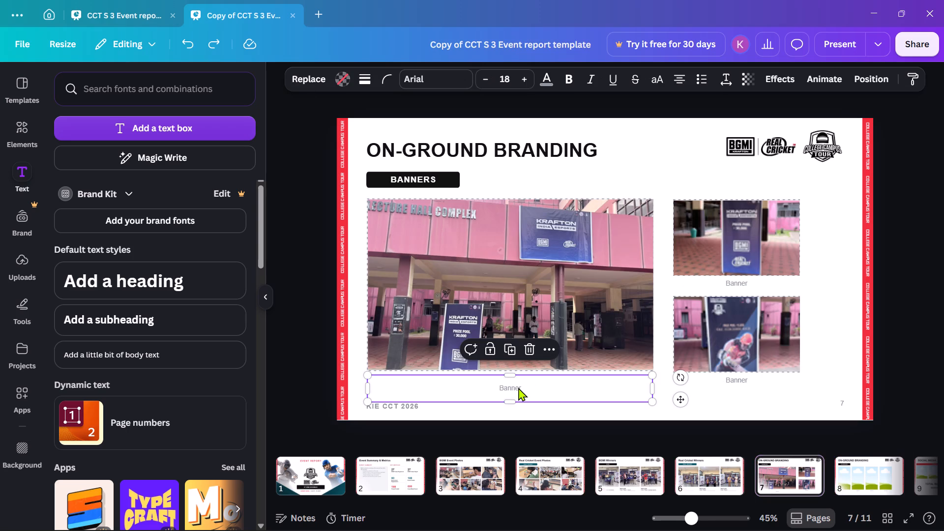
pyautogui.press('Delete')
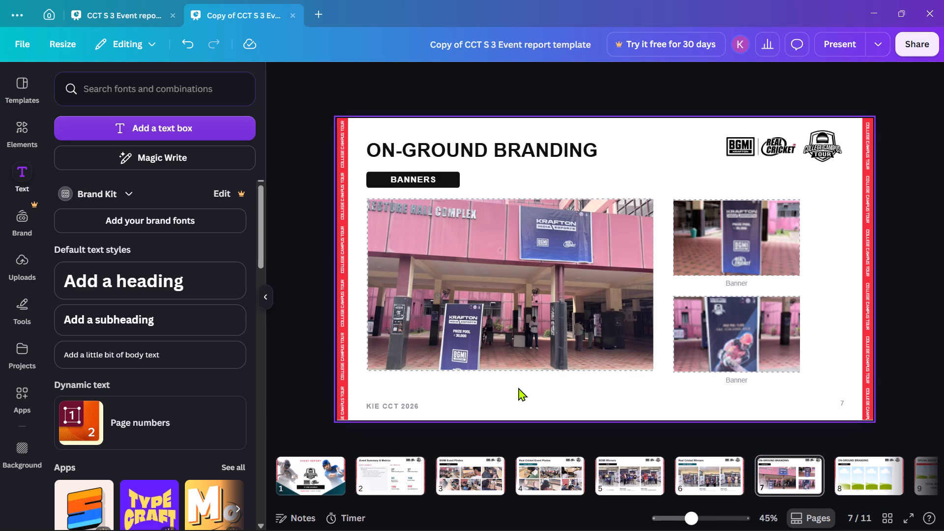
pyautogui.click(714, 385)
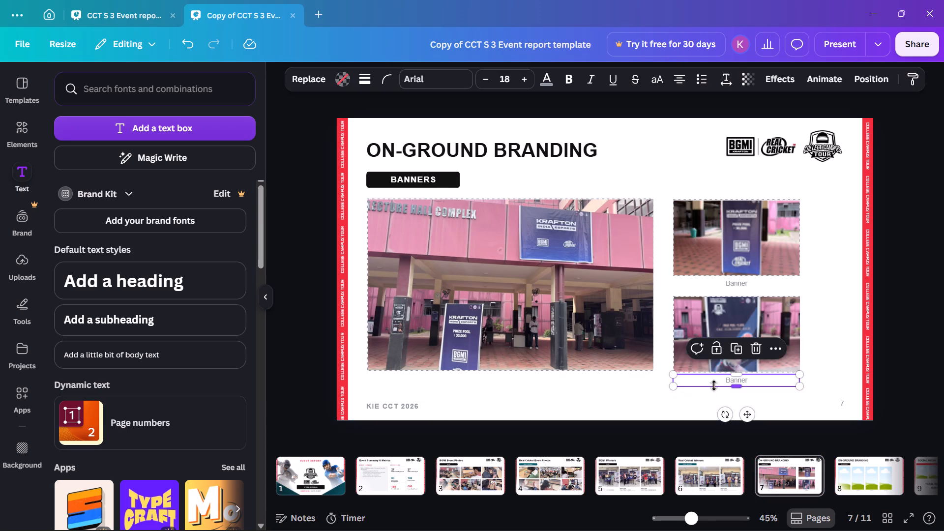
pyautogui.press('Delete')
pyautogui.click(739, 284)
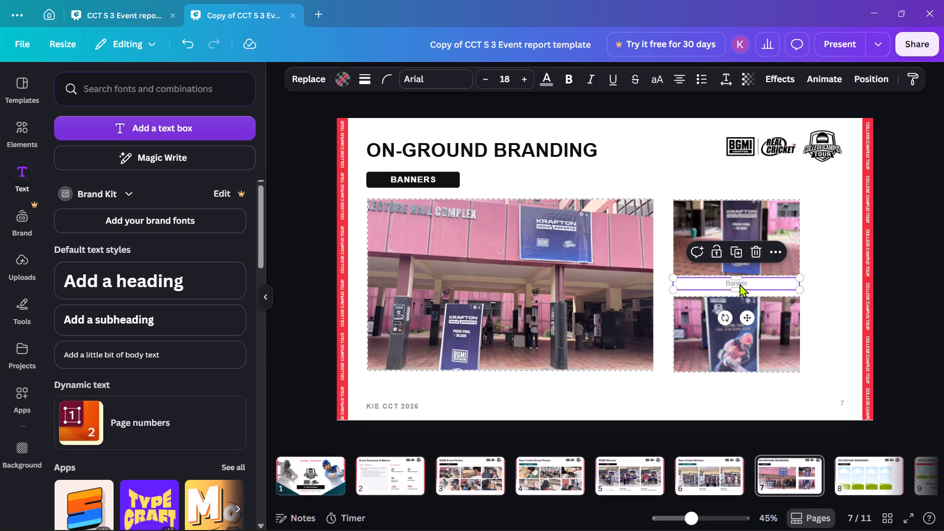
pyautogui.press('Delete')
pyautogui.click(731, 407)
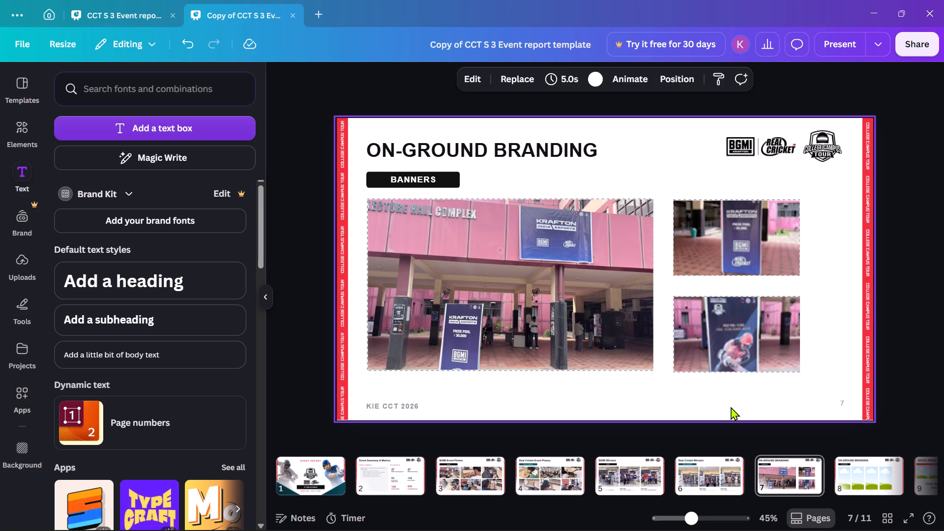
# Go to the STANDEES page in the Canva report, then find the Standees page in the Krafton report PDF in Edge.
pyautogui.press('Right')
pyautogui.hotkey('alt', 'Tab')
pyautogui.hotkey('alt', 'Tab')
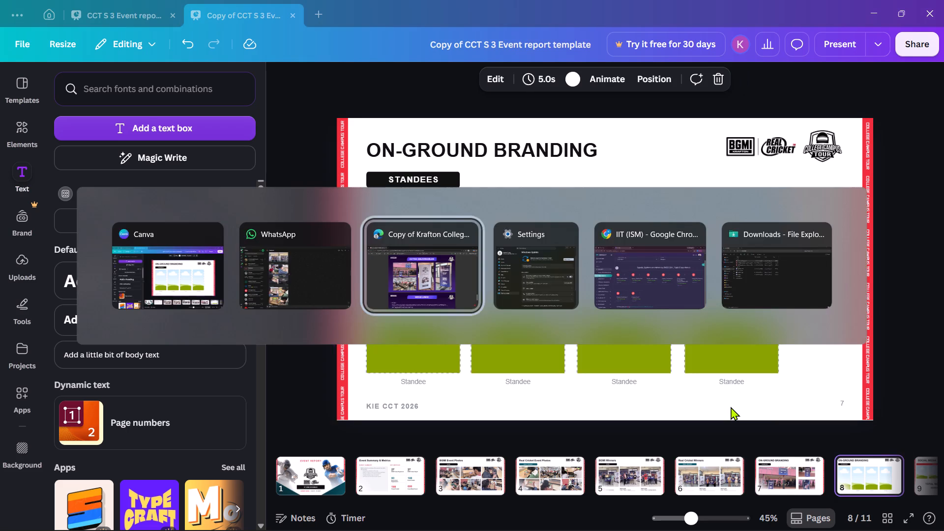
pyautogui.scroll(3, 745, 376)
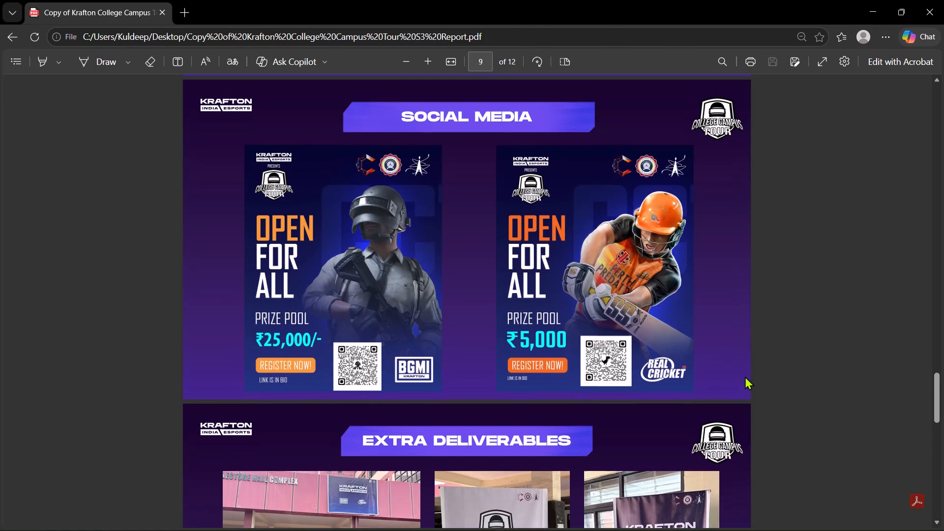
pyautogui.scroll(4, 745, 376)
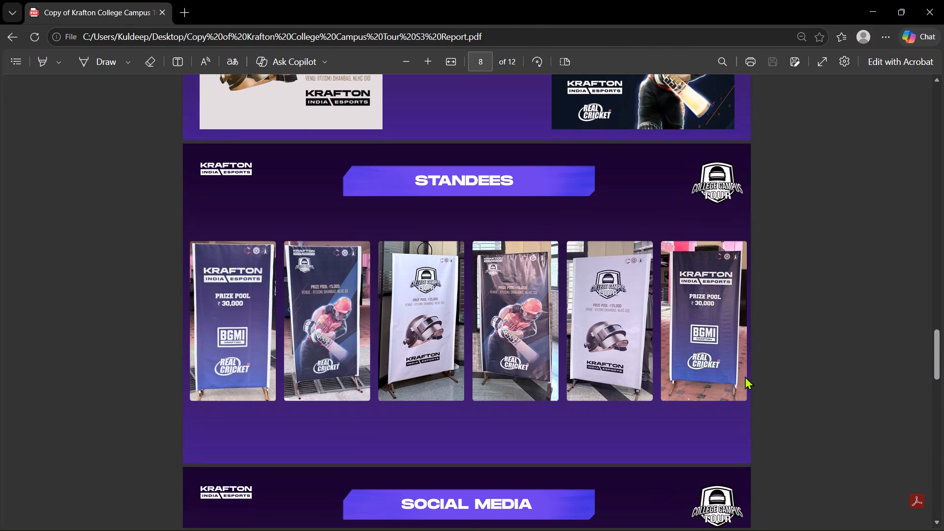
pyautogui.scroll(1, 745, 376)
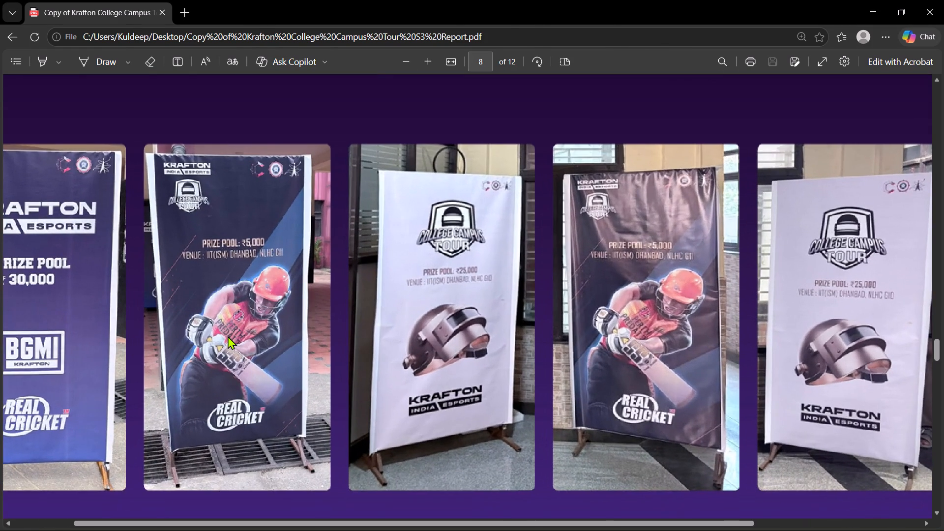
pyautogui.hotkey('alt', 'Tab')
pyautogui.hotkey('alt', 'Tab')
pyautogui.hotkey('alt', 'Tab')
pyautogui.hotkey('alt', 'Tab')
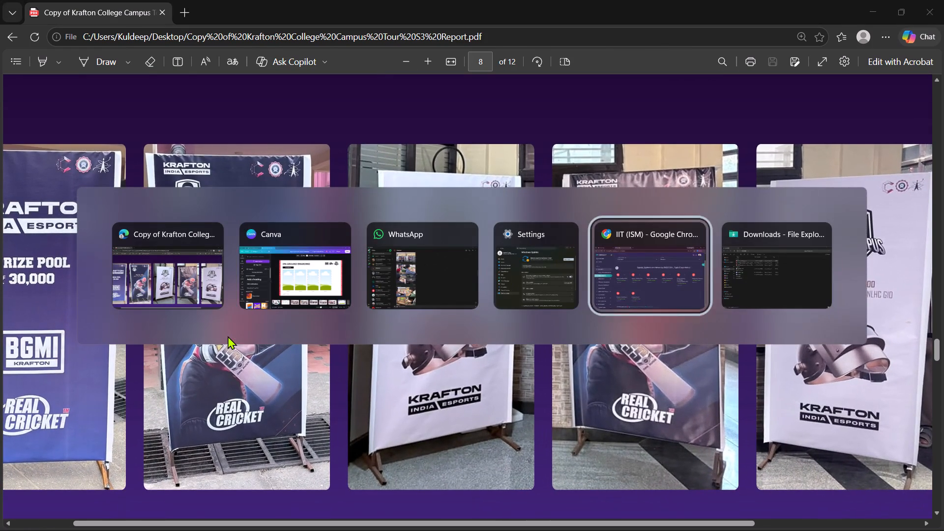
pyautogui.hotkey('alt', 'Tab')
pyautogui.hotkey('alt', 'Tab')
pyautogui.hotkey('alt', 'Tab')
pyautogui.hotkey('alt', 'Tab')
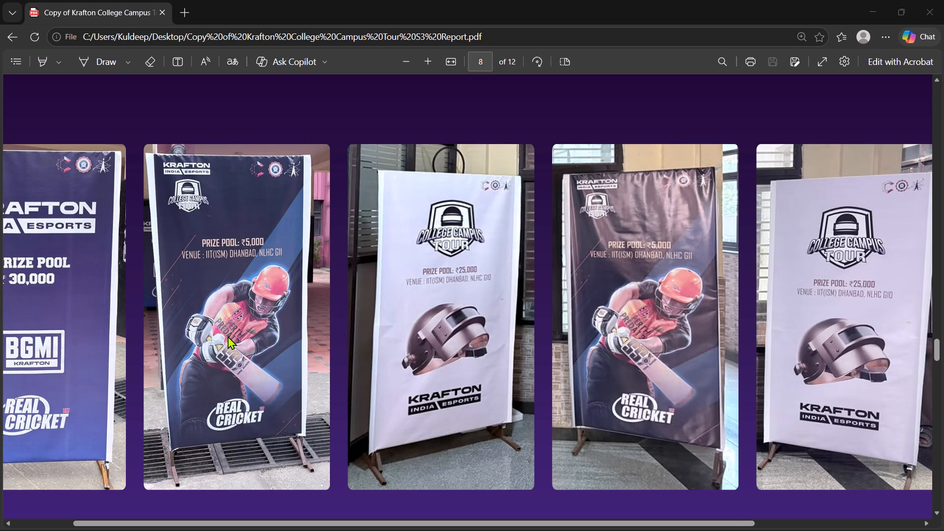
# Snip and copy the first standee photo, with the ₹30,000 prize pool and BGMI and Real Cricket logos, from the PDF.
pyautogui.moveTo(91, 356); pyautogui.dragTo(181, 349)
pyautogui.hscroll(4, 180, 382)
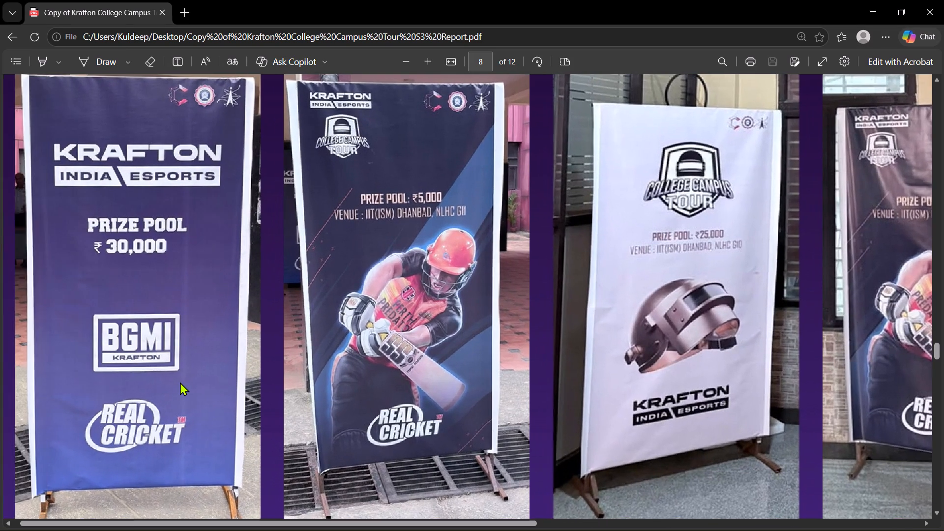
pyautogui.hscroll(2, 180, 382)
pyautogui.press('Print')
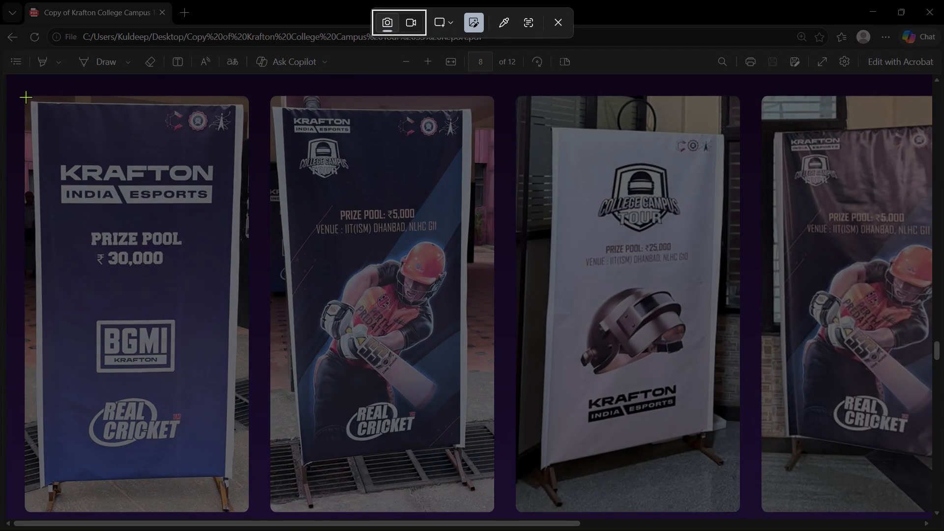
pyautogui.moveTo(26, 97); pyautogui.dragTo(247, 514)
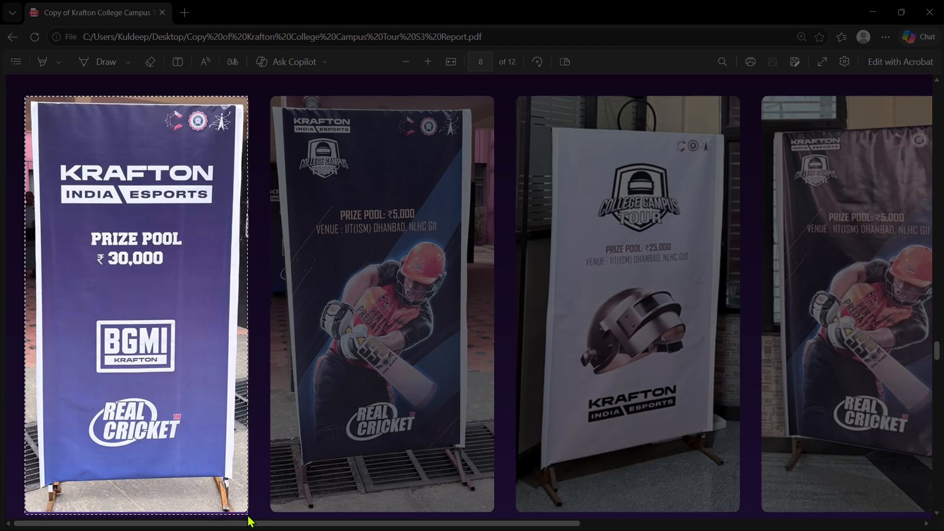
pyautogui.moveTo(247, 514); pyautogui.dragTo(246, 510)
pyautogui.hotkey('ctrl', 'x')
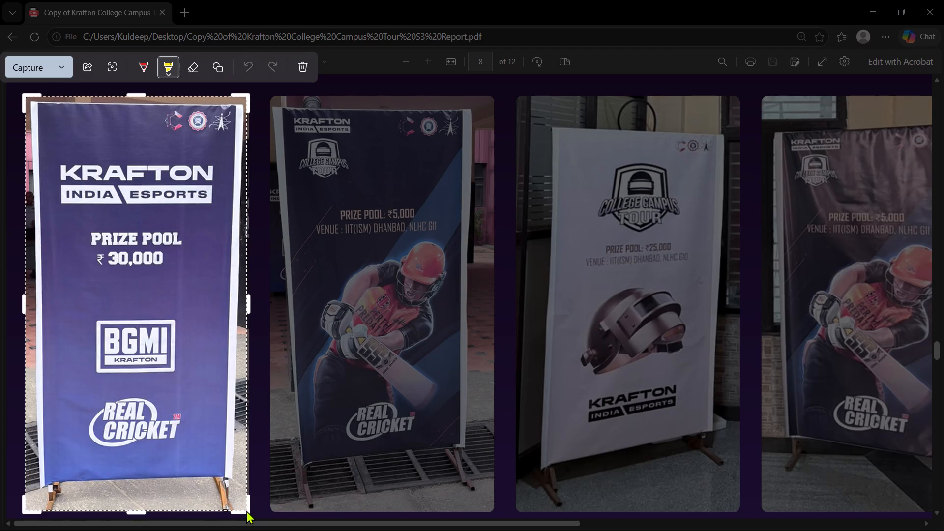
pyautogui.hotkey('ctrl', 'c')
pyautogui.keyDown('ctrl'); pyautogui.click(246, 510); pyautogui.keyUp('ctrl')
# Close the Windows Update settings window.
pyautogui.hotkey('alt', 'Tab')
pyautogui.hotkey('alt', 'Tab')
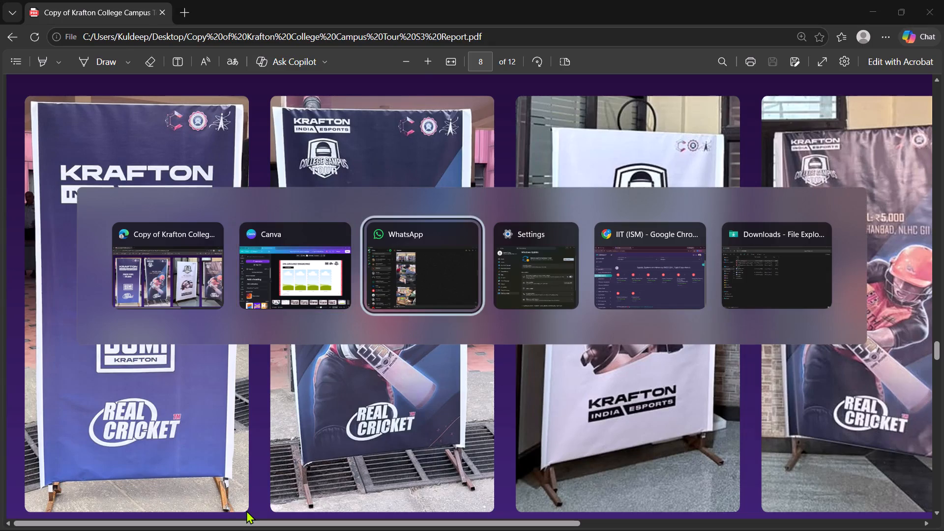
pyautogui.hotkey('alt', 'Tab')
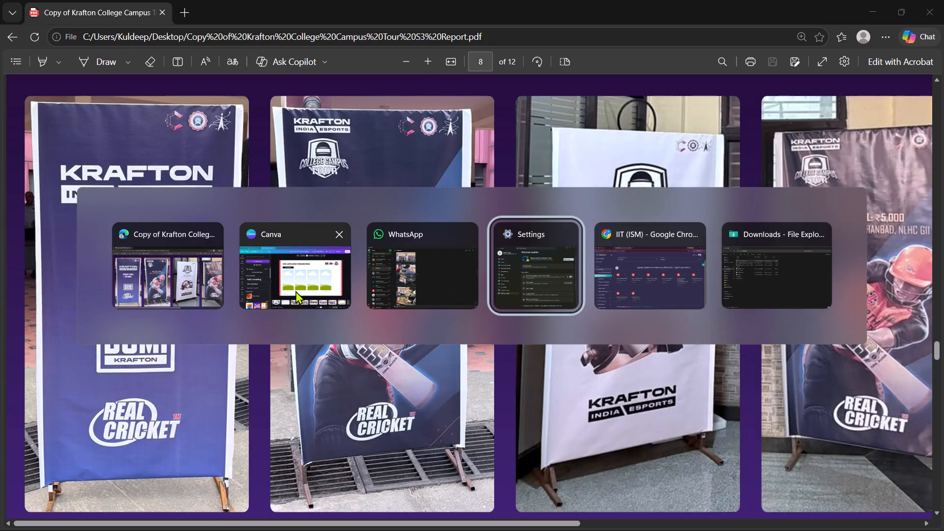
pyautogui.keyDown('alt'); pyautogui.click(296, 290); pyautogui.keyUp('alt')
pyautogui.click(649, 9)
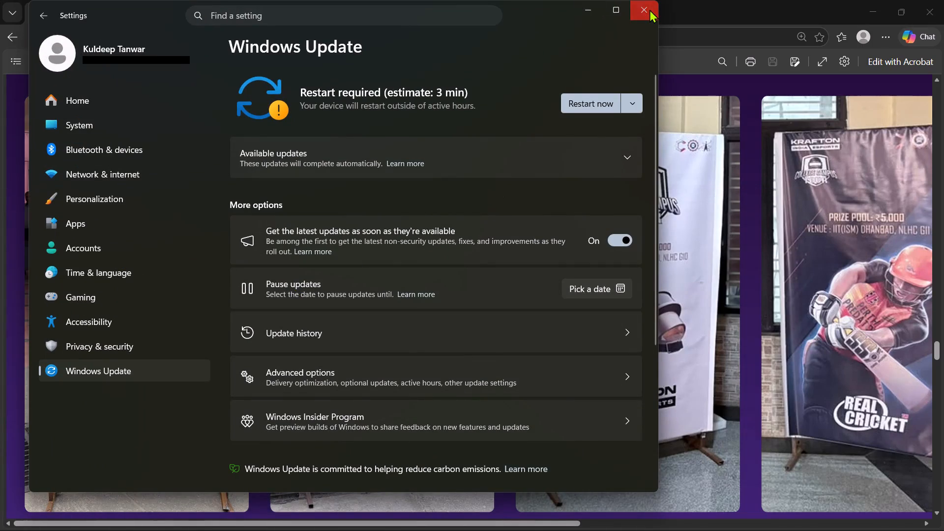
# Switch to Canva and place the copied ₹30,000 standee photo in the first standee frame.
pyautogui.hotkey('alt', 'Tab')
pyautogui.rightClick(392, 239)
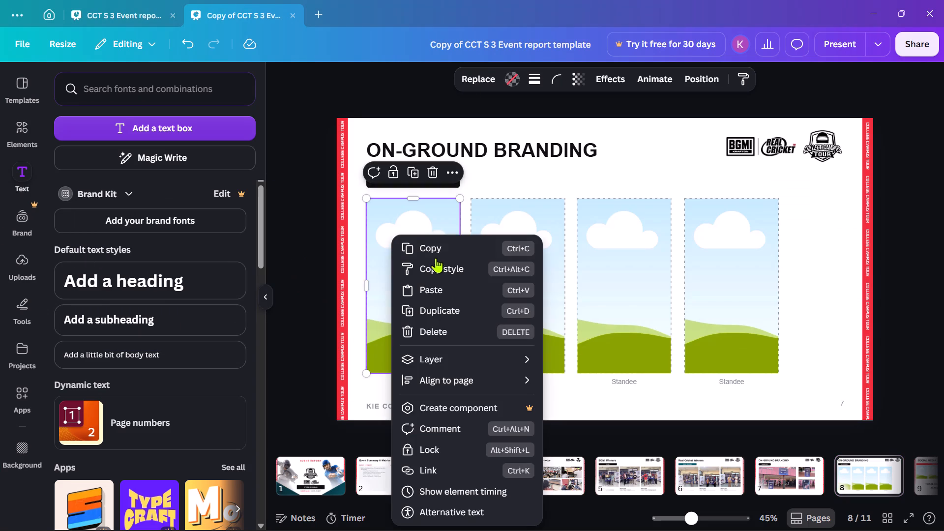
pyautogui.click(436, 291)
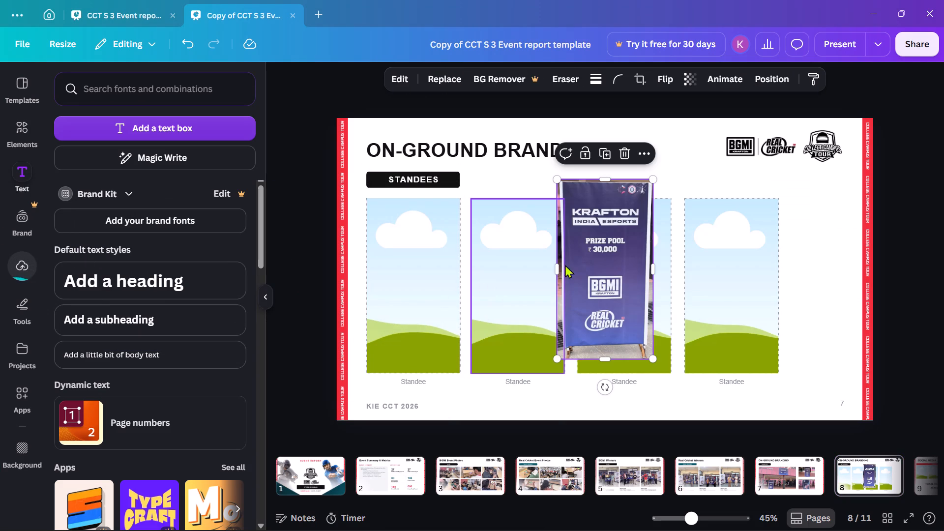
pyautogui.moveTo(585, 258); pyautogui.dragTo(415, 283)
# Snip the second standee photo, the outdoor Real Cricket one, from the PDF in Edge and place it in Canva's second standee frame.
pyautogui.hotkey('alt', 'Tab')
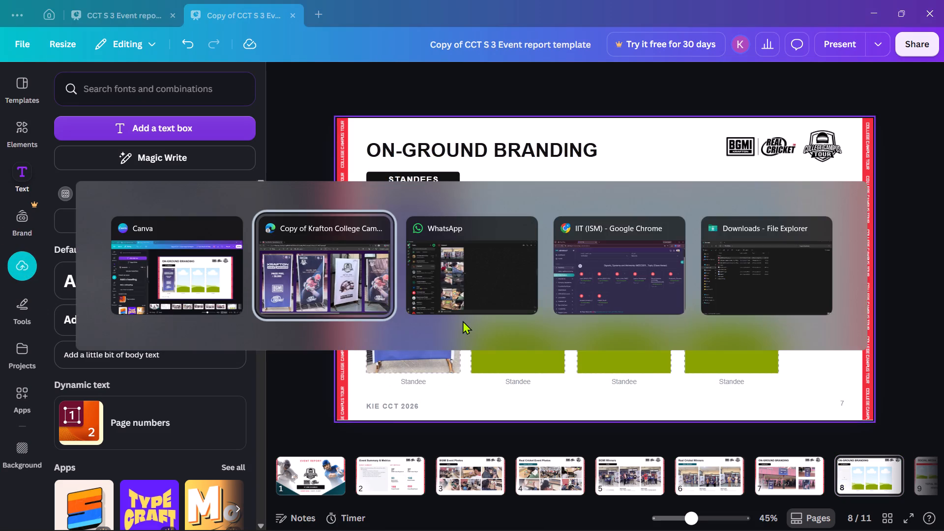
pyautogui.press('Print')
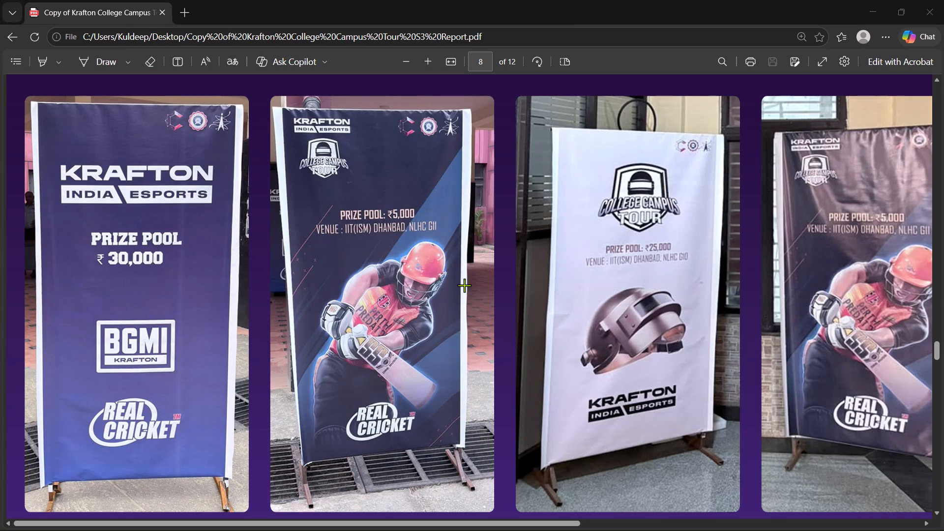
pyautogui.moveTo(269, 97); pyautogui.dragTo(505, 482)
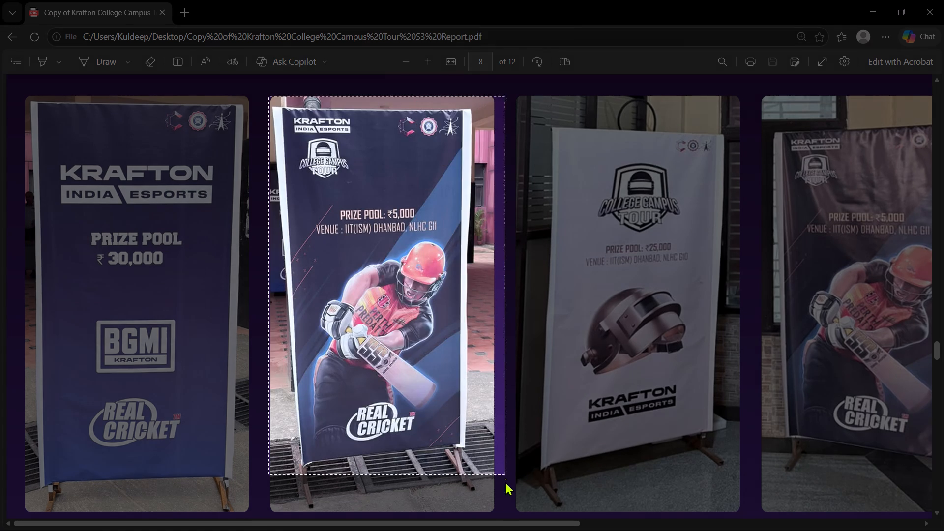
pyautogui.moveTo(505, 482); pyautogui.dragTo(497, 514)
pyautogui.hotkey('ctrl', 'c')
pyautogui.hotkey('alt', 'Tab')
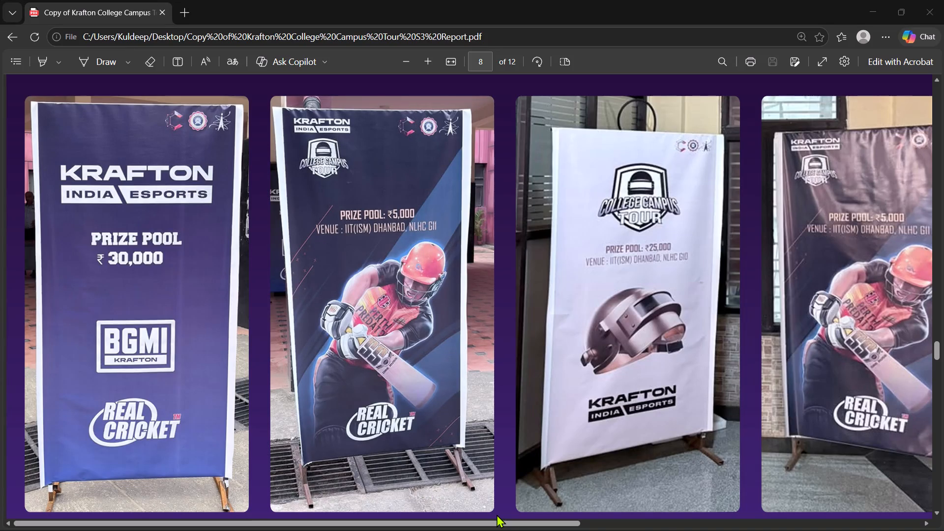
pyautogui.rightClick(534, 354)
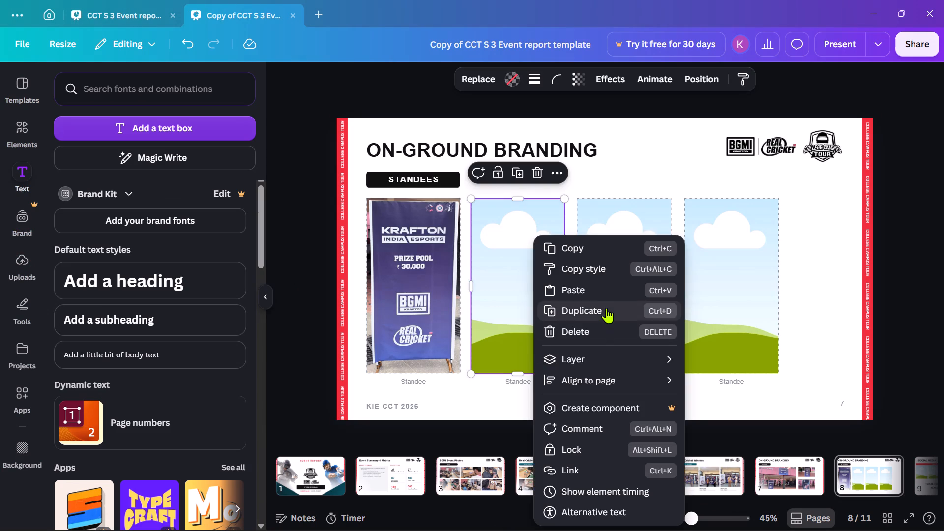
pyautogui.click(603, 291)
pyautogui.moveTo(621, 290); pyautogui.dragTo(562, 309)
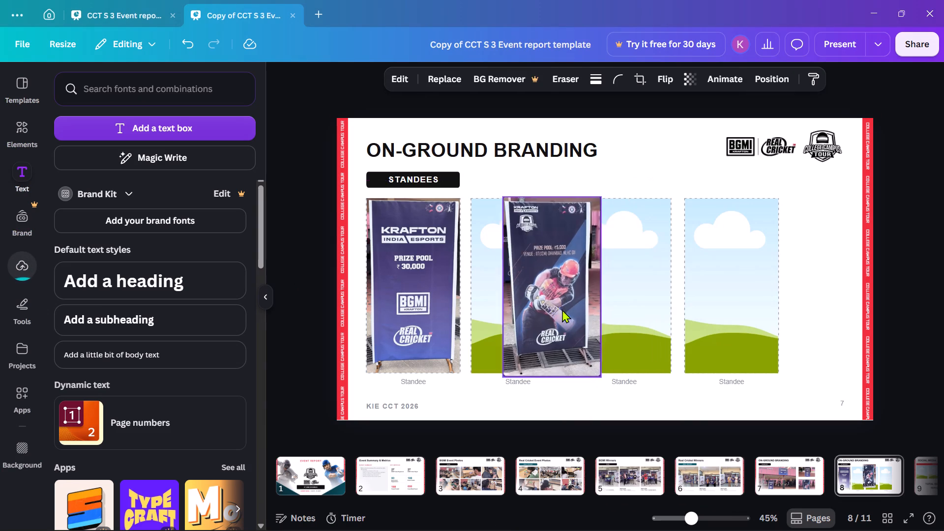
pyautogui.moveTo(562, 309); pyautogui.dragTo(548, 312)
# Snip the third standee photo, the white one with the helmet, from the PDF in Edge and place it in Canva's third frame.
pyautogui.hotkey('alt', 'Tab')
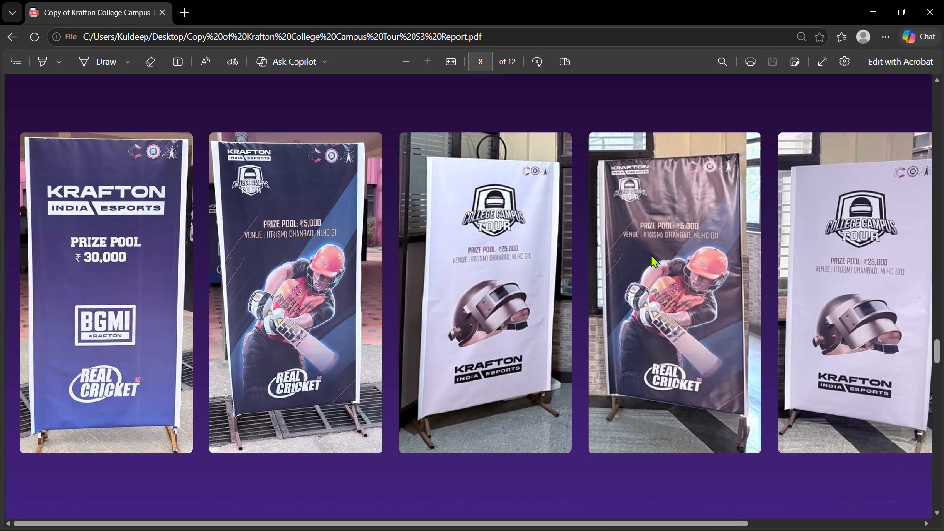
pyautogui.press('Print')
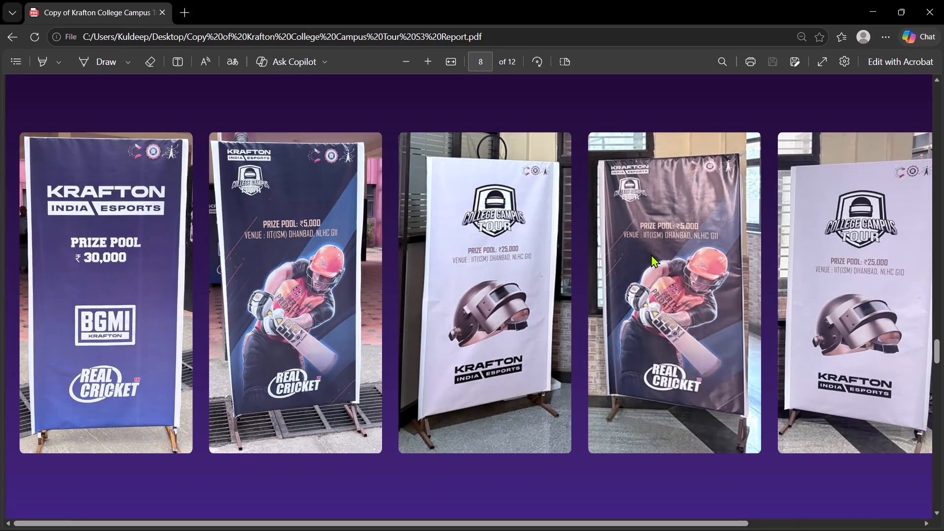
pyautogui.moveTo(404, 132); pyautogui.dragTo(519, 321)
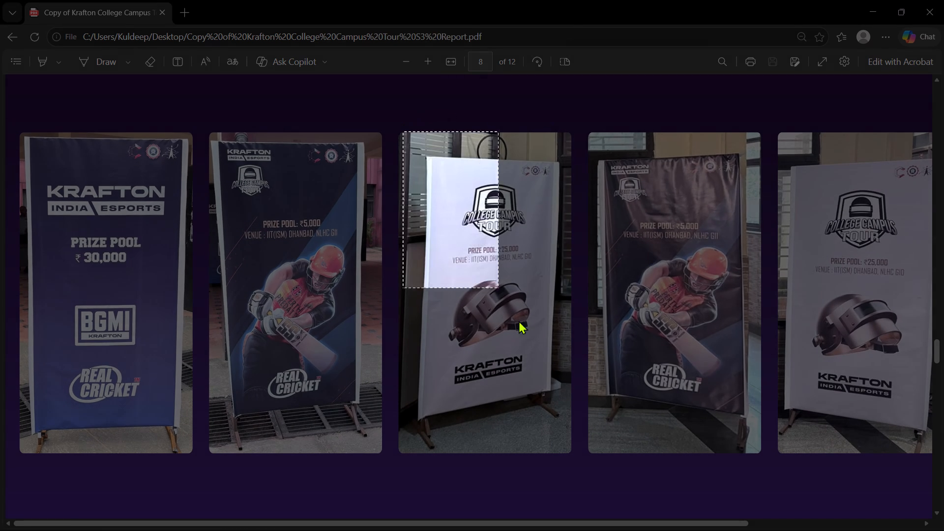
pyautogui.moveTo(519, 321); pyautogui.dragTo(569, 457)
pyautogui.hotkey('ctrl', 'c')
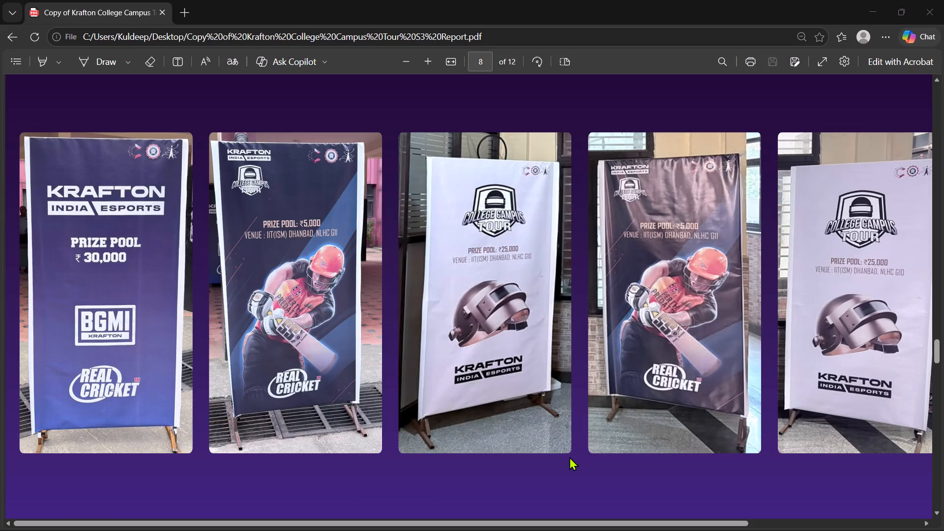
pyautogui.hotkey('alt', 'Tab')
pyautogui.rightClick(623, 324)
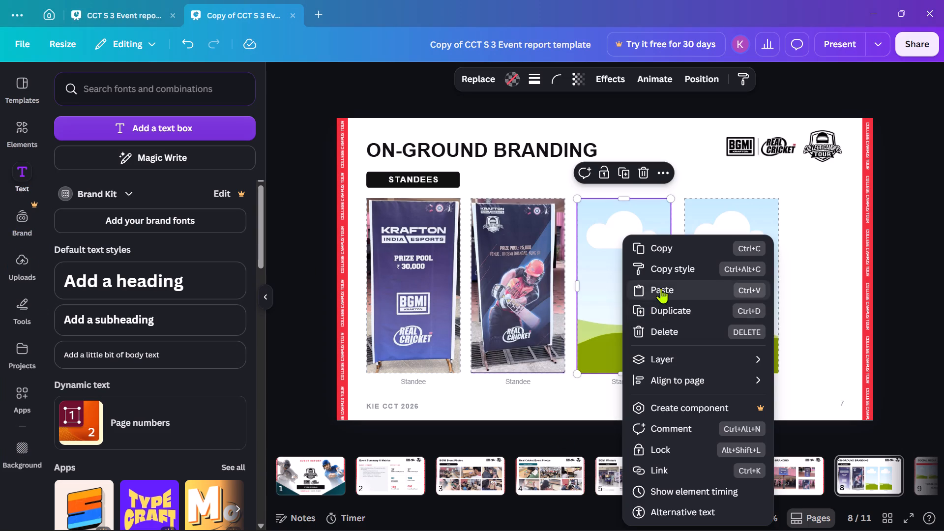
pyautogui.click(661, 288)
pyautogui.moveTo(609, 282); pyautogui.dragTo(619, 297)
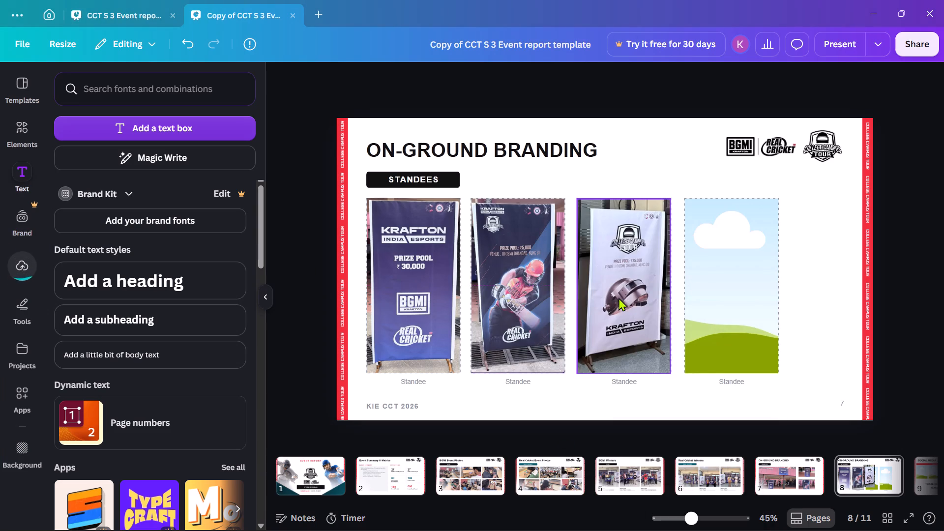
# Snip the fourth standee photo, the indoor Real Cricket one, from the PDF in Edge and bring it to Canva's fourth standee frame.
pyautogui.hotkey('alt', 'Tab')
pyautogui.hotkey('alt', 'Tab')
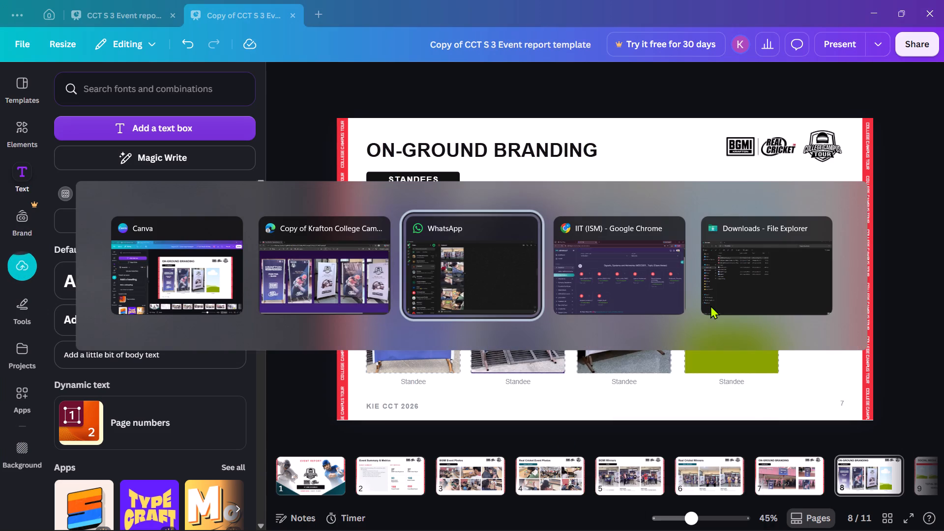
pyautogui.keyDown('alt'); pyautogui.click(388, 253); pyautogui.keyUp('alt')
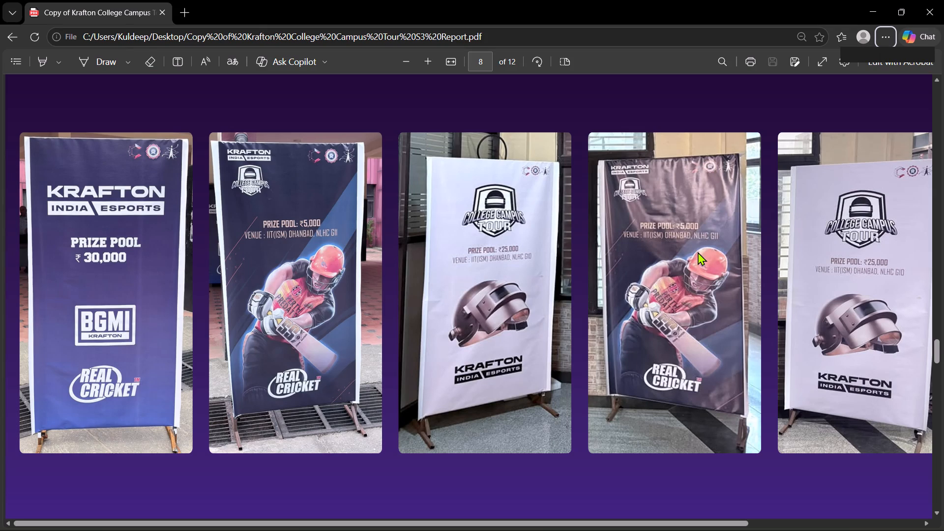
pyautogui.press('Print')
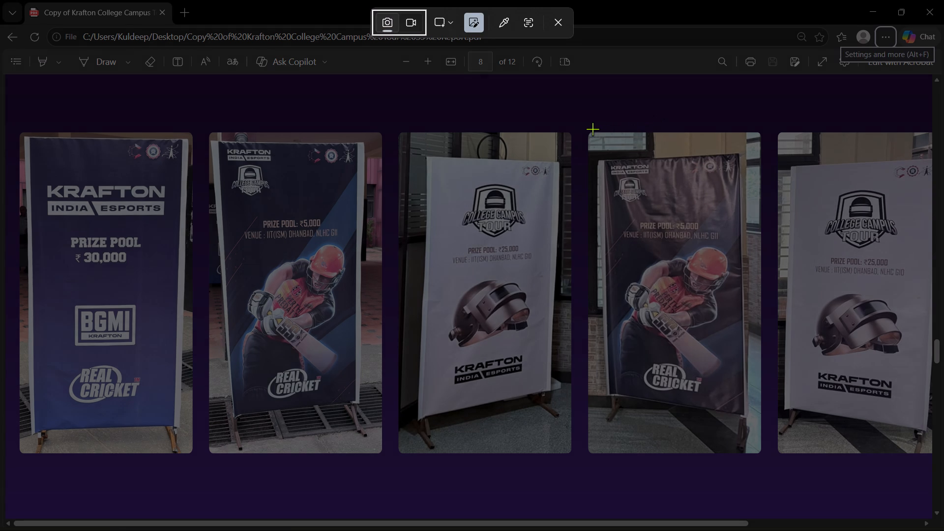
pyautogui.moveTo(588, 129); pyautogui.dragTo(757, 447)
pyautogui.hotkey('ctrl', 'c')
pyautogui.hotkey('alt', 'Tab')
pyautogui.hotkey('alt', 'Tab')
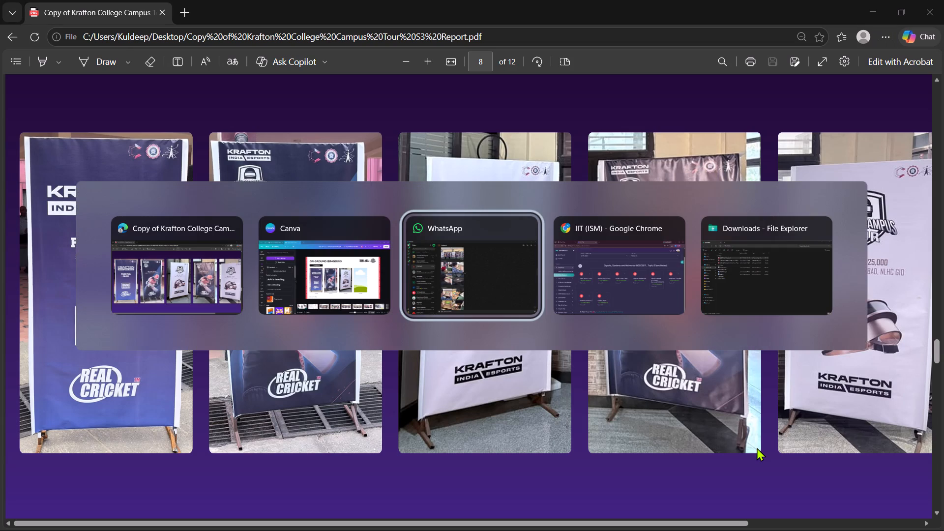
pyautogui.keyDown('alt'); pyautogui.click(397, 281); pyautogui.keyUp('alt')
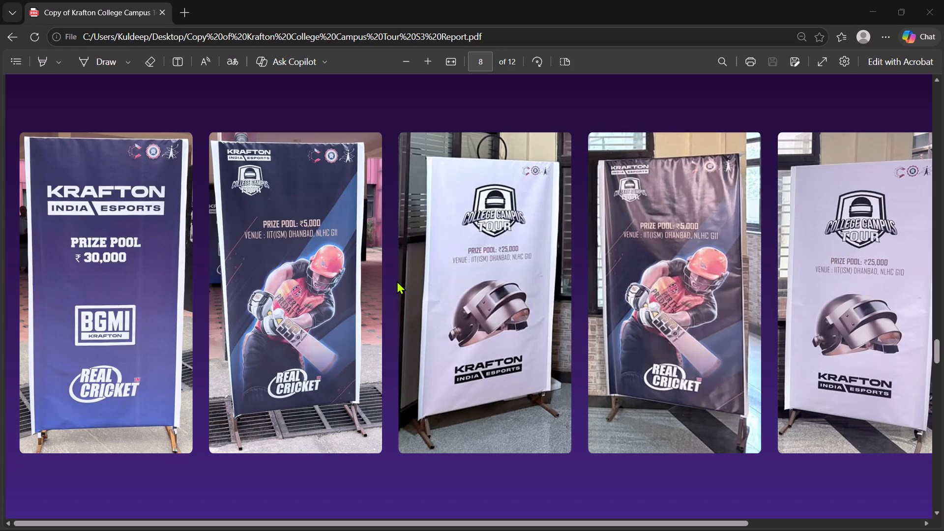
pyautogui.hotkey('alt', 'Tab')
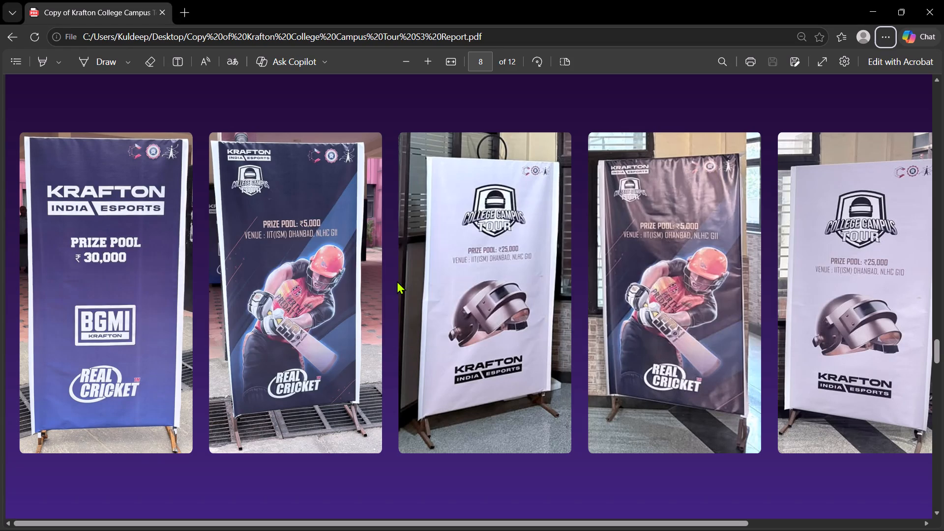
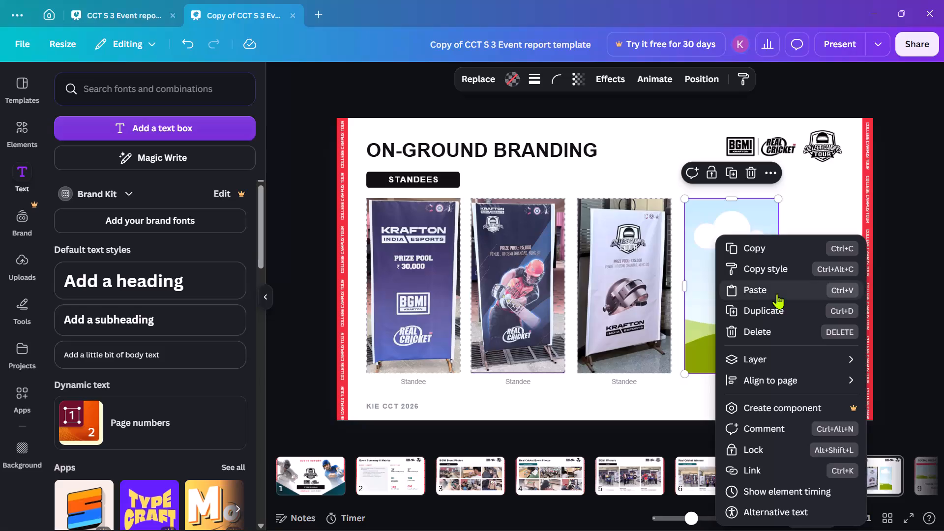
# Paste the copied indoor Real Cricket standee photo onto the page and place it in the fourth standee frame.
pyautogui.click(777, 294)
pyautogui.moveTo(634, 274); pyautogui.dragTo(741, 307)
pyautogui.click(826, 321)
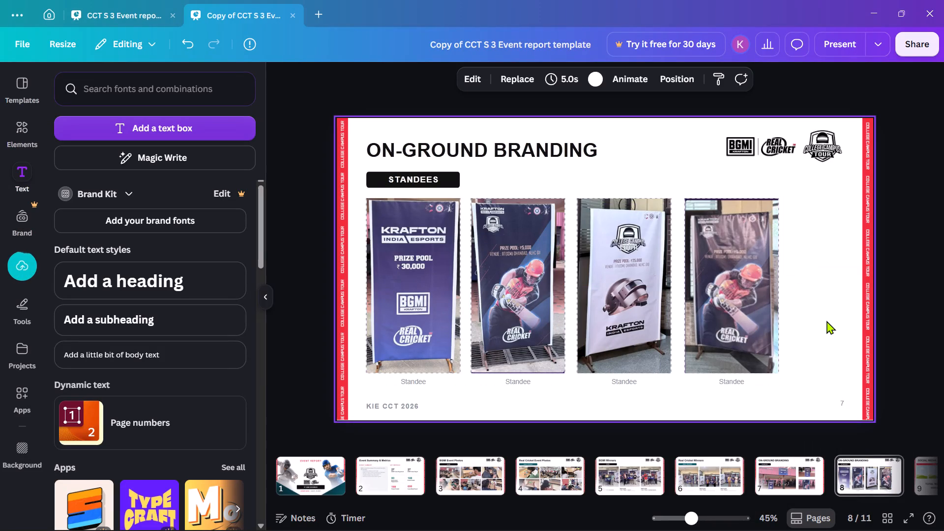
pyautogui.click(555, 359)
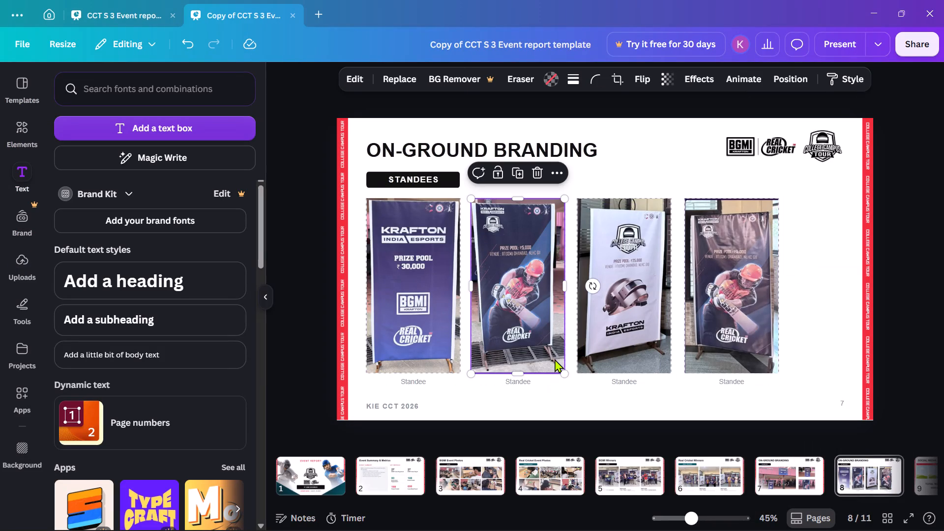
pyautogui.click(572, 401)
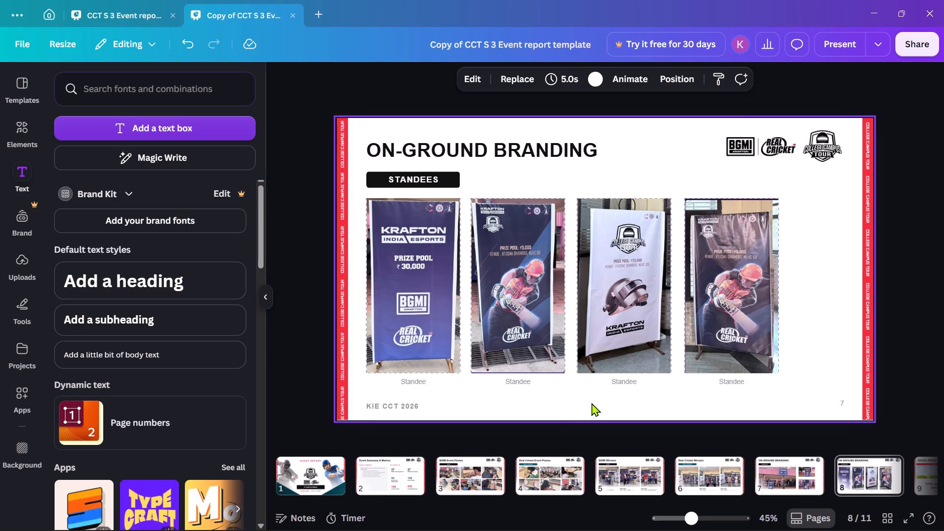
# Delete the four "Standee" captions beneath the photos on the On-Ground Branding page.
pyautogui.click(418, 383)
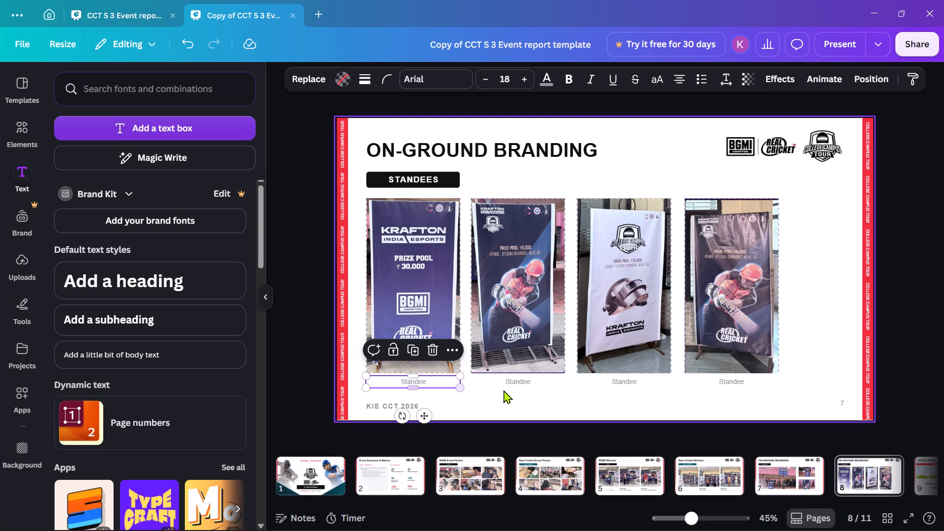
pyautogui.keyDown('shift'); pyautogui.click(518, 385); pyautogui.keyUp('shift')
pyautogui.keyDown('shift'); pyautogui.click(609, 382); pyautogui.keyUp('shift')
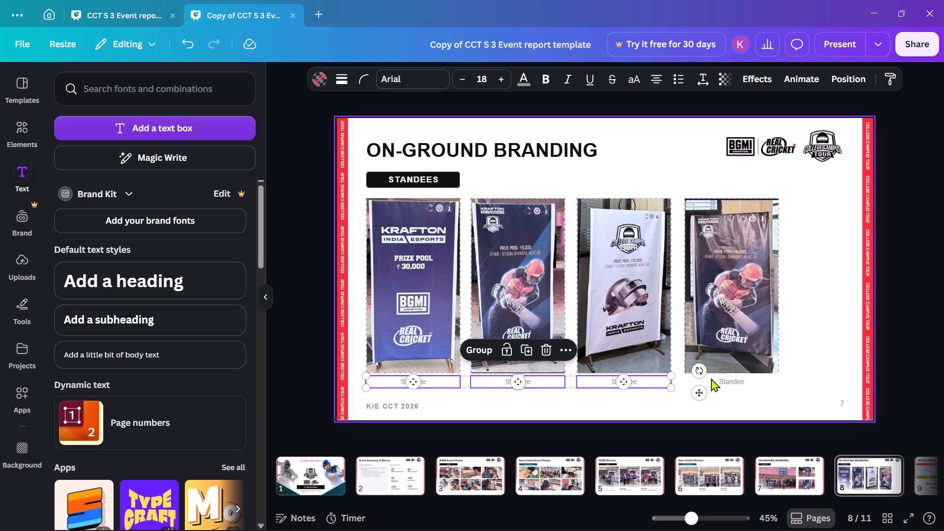
pyautogui.keyDown('shift'); pyautogui.click(717, 378); pyautogui.keyUp('shift')
pyautogui.press('Delete')
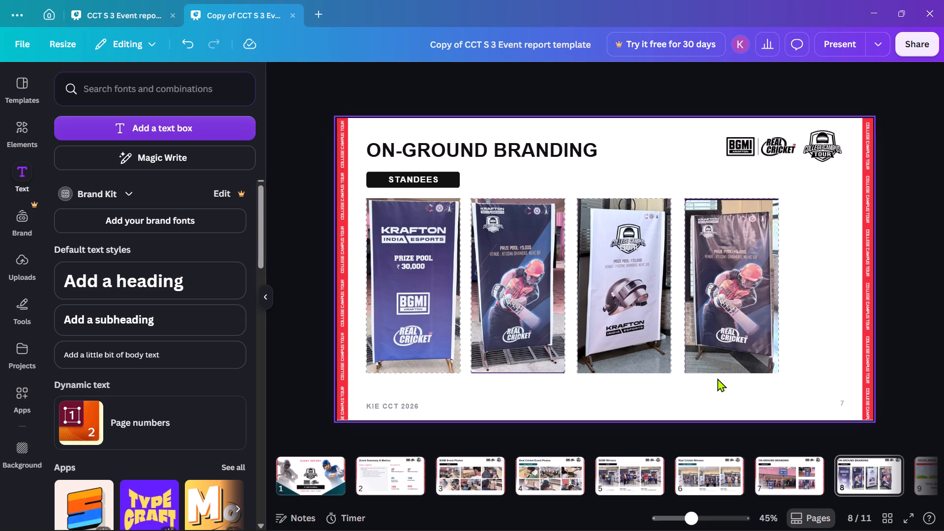
# Go to the report's Social Media page, switch to the PDF in Edge to examine its Social Media posters, and return to Canva.
pyautogui.press('Right')
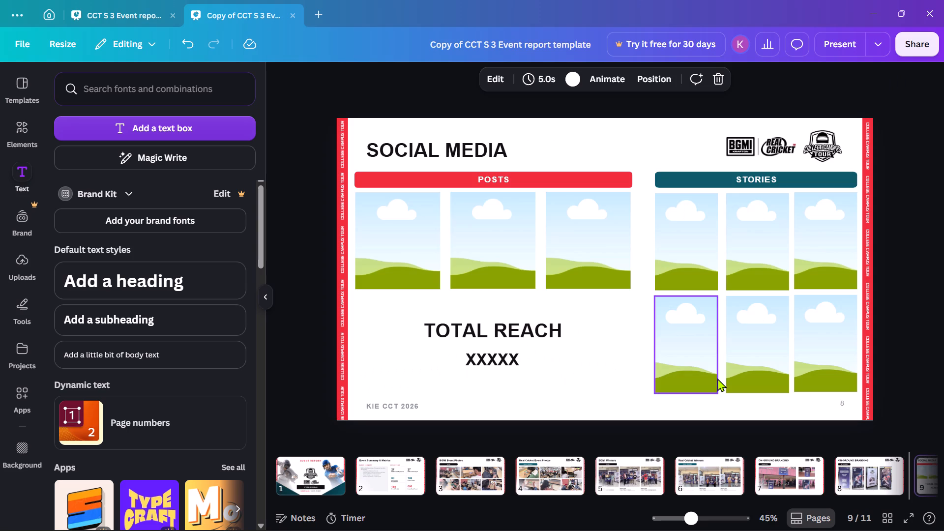
pyautogui.hotkey('alt', 'Tab')
pyautogui.hotkey('alt', 'Tab')
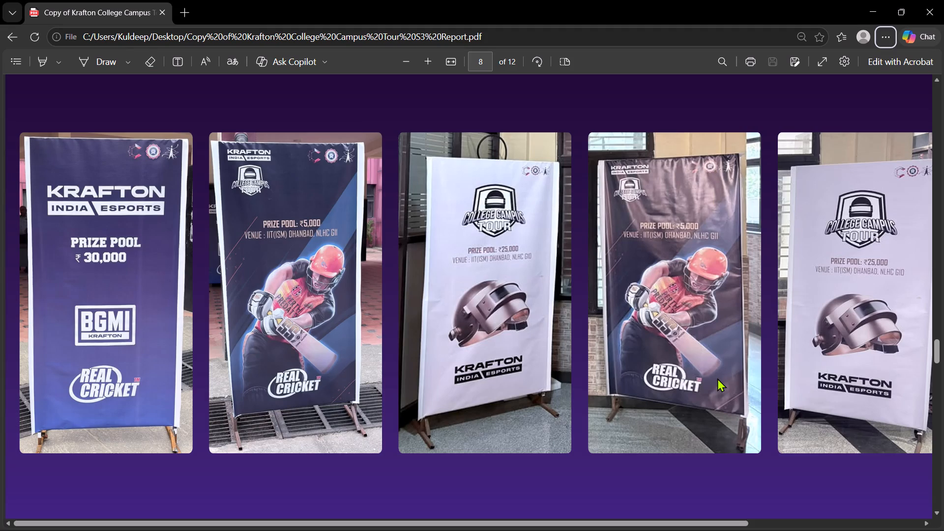
pyautogui.scroll(-2, 804, 369)
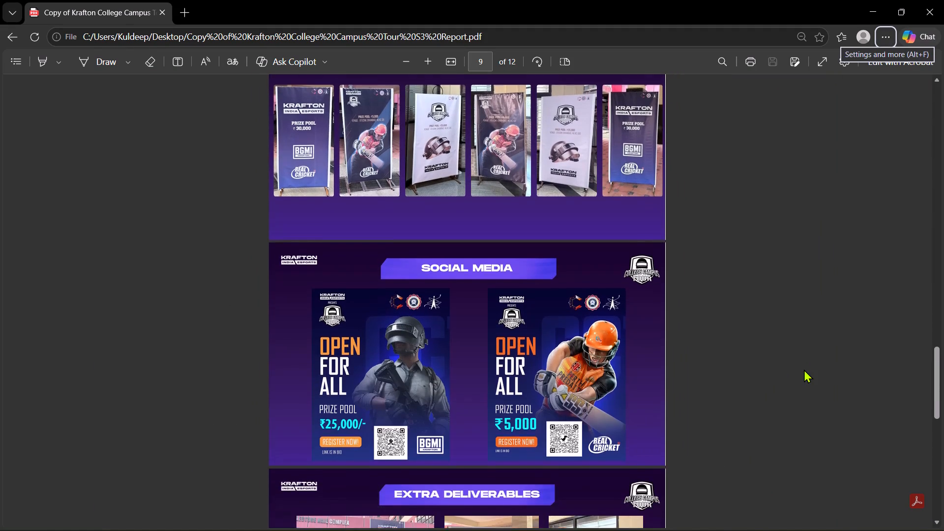
pyautogui.scroll(-2, 804, 369)
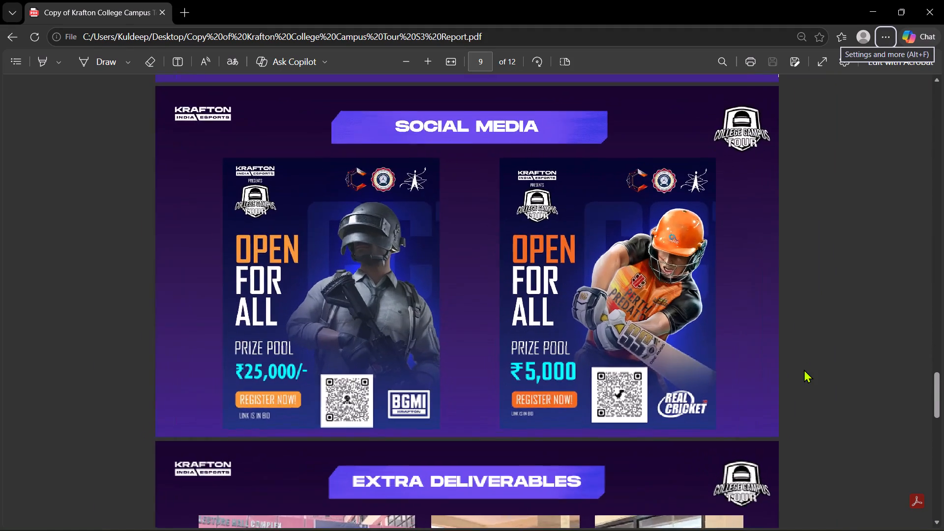
pyautogui.hscroll(1, 473, 354)
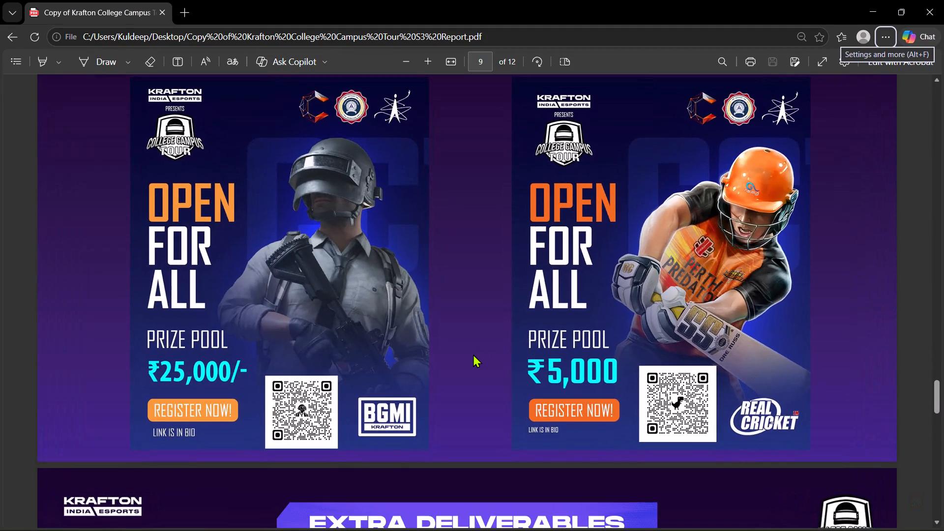
pyautogui.hscroll(1, 473, 354)
pyautogui.hotkey('alt', 'Tab')
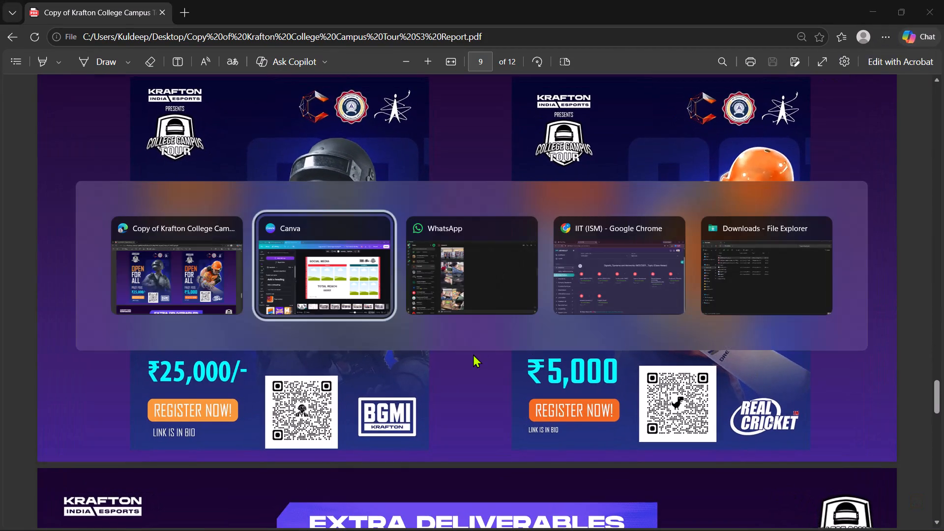
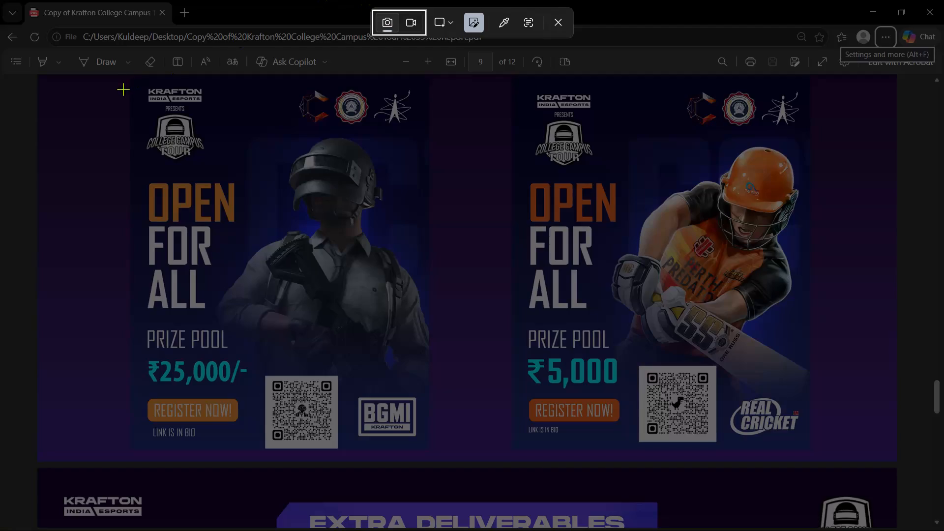
# Snip the whole BGMI "Open for All" poster with the ₹25,000/- prize pool from the PDF report.
pyautogui.moveTo(136, 75); pyautogui.dragTo(379, 333)
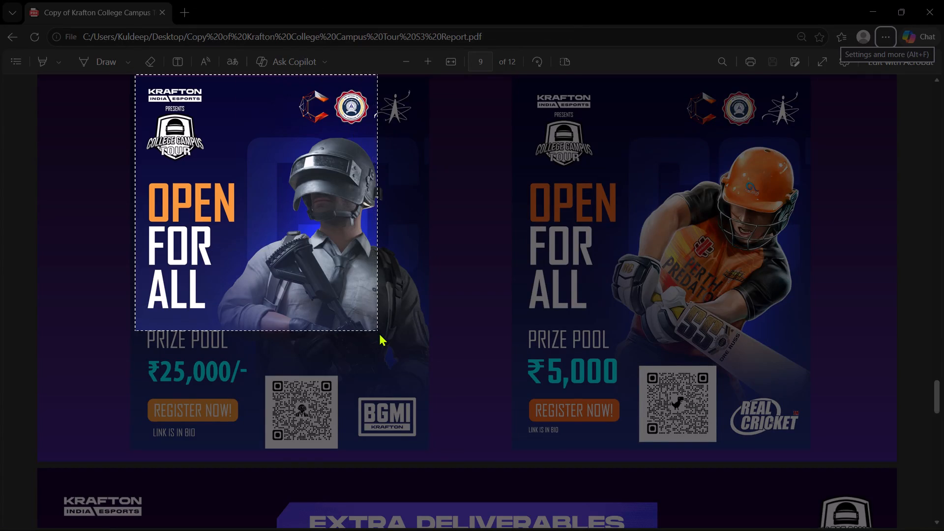
pyautogui.moveTo(379, 333); pyautogui.dragTo(429, 450)
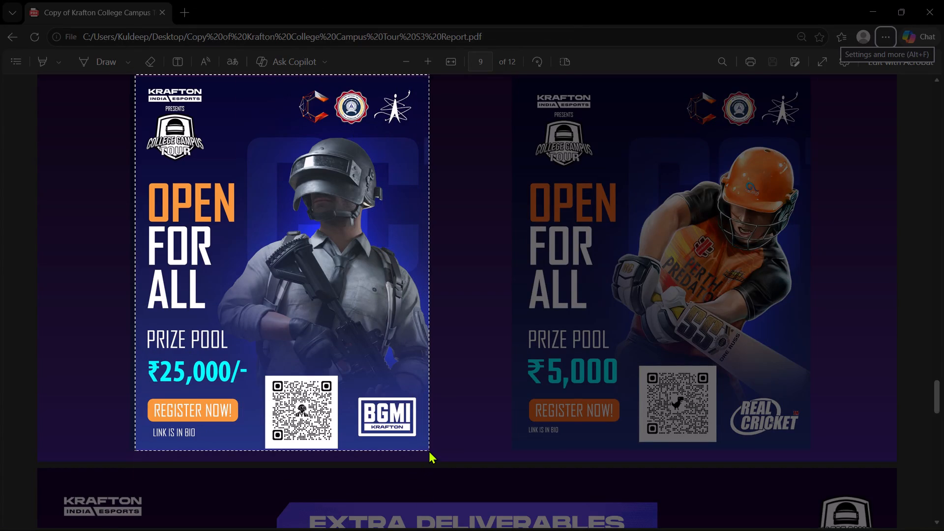
pyautogui.moveTo(429, 450); pyautogui.dragTo(429, 448)
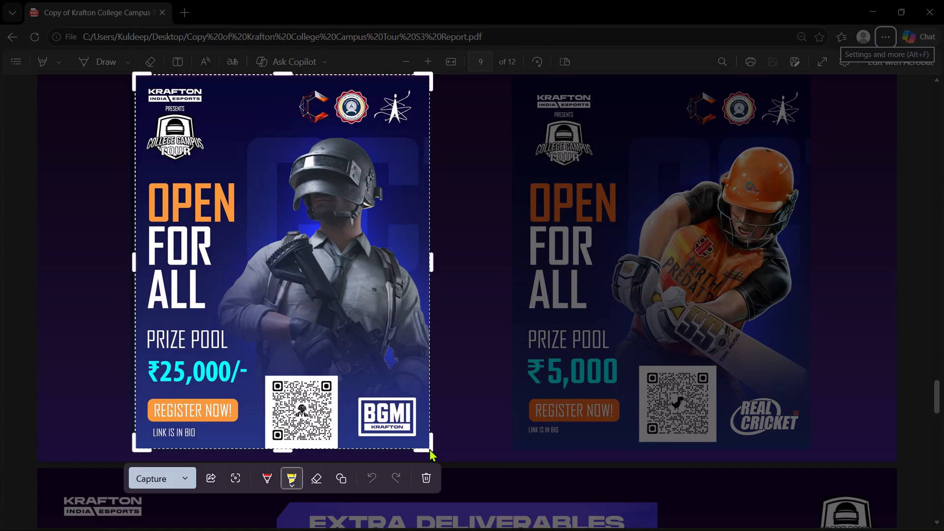
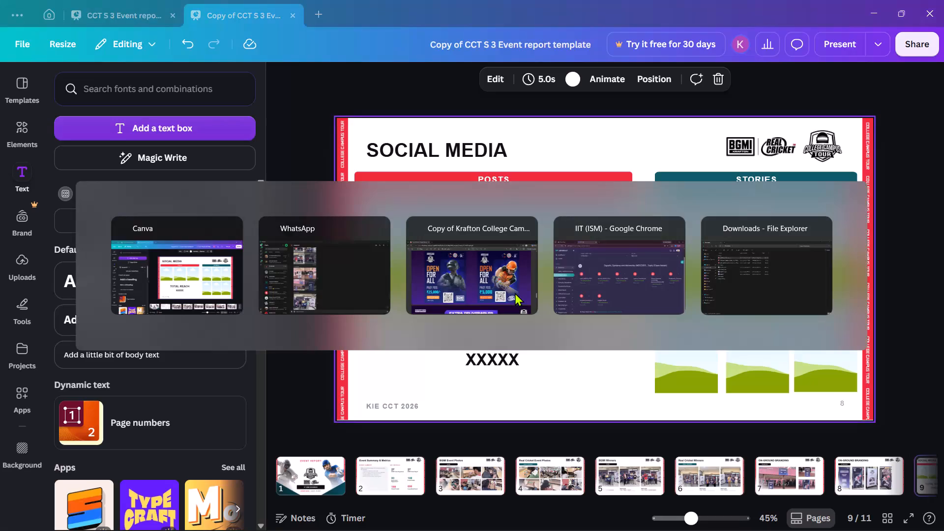
# Paste the snipped BGMI poster onto the Social Media page in Canva and place it in the first POSTS frame.
pyautogui.hotkey('alt', 'Tab')
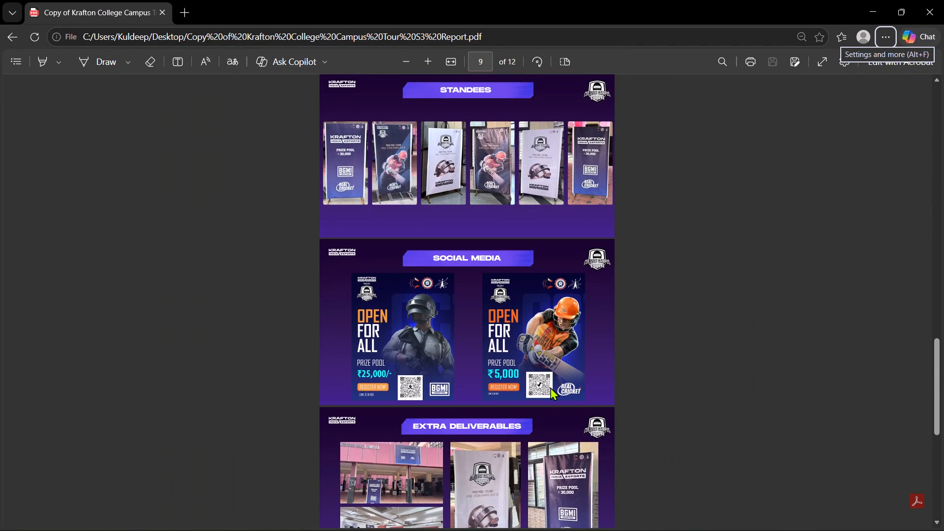
pyautogui.scroll(3, 550, 387)
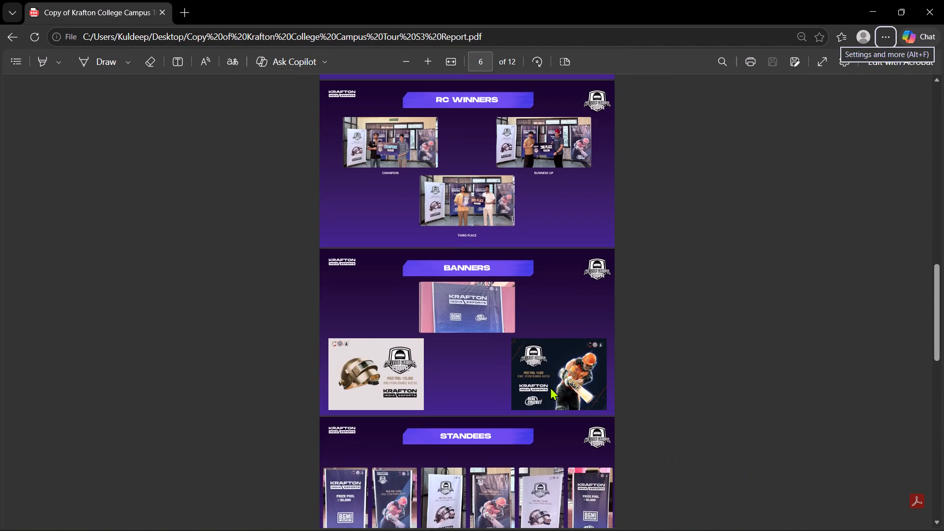
pyautogui.scroll(2, 550, 387)
pyautogui.hotkey('alt', 'Tab')
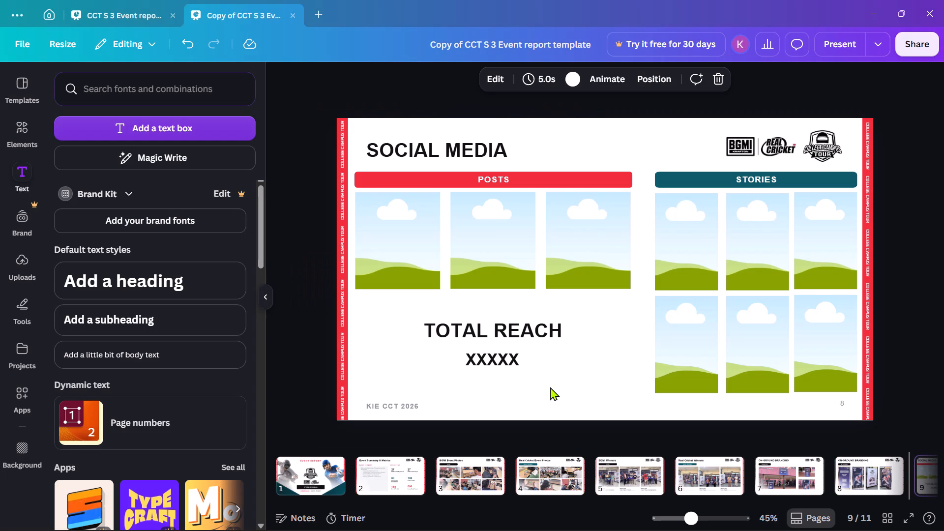
pyautogui.rightClick(391, 241)
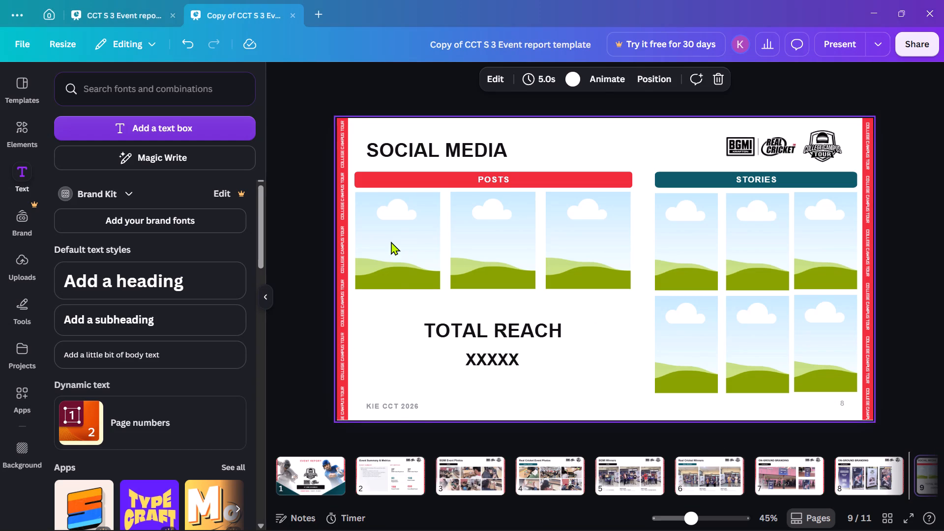
pyautogui.click(437, 292)
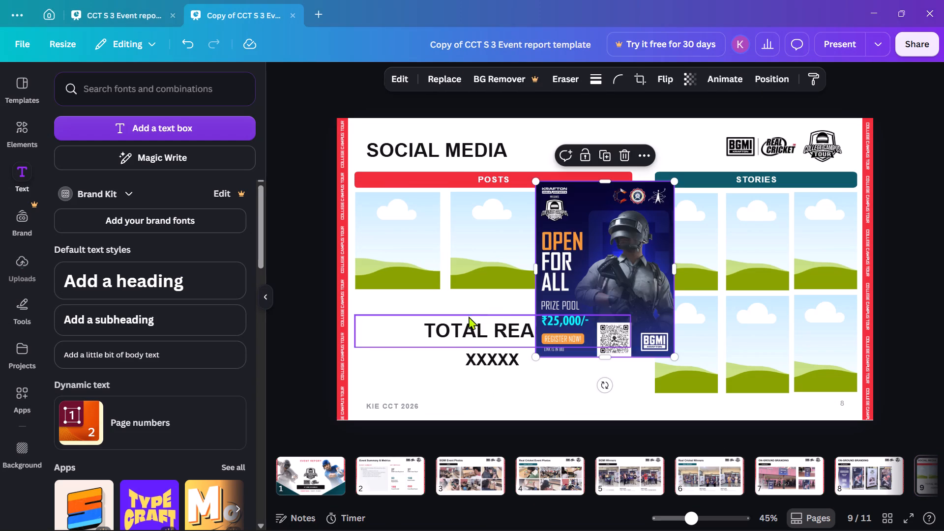
pyautogui.moveTo(581, 258); pyautogui.dragTo(398, 250)
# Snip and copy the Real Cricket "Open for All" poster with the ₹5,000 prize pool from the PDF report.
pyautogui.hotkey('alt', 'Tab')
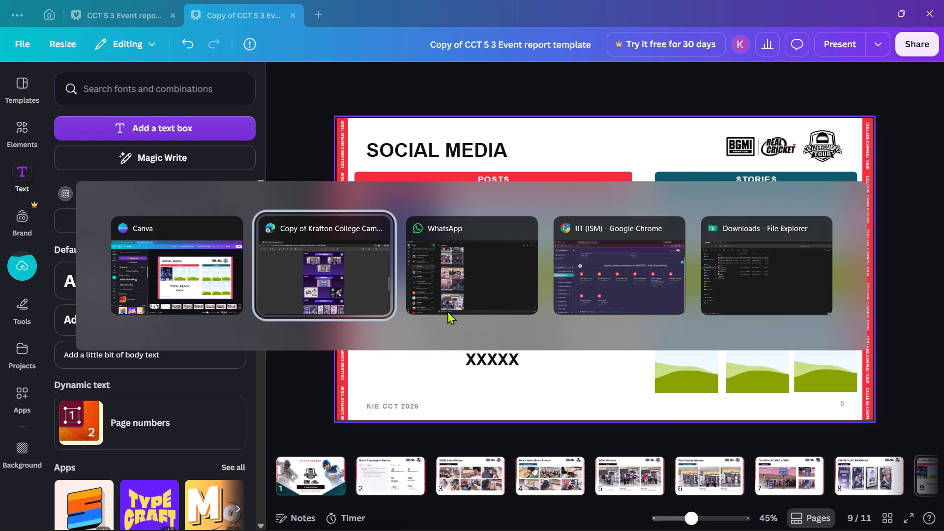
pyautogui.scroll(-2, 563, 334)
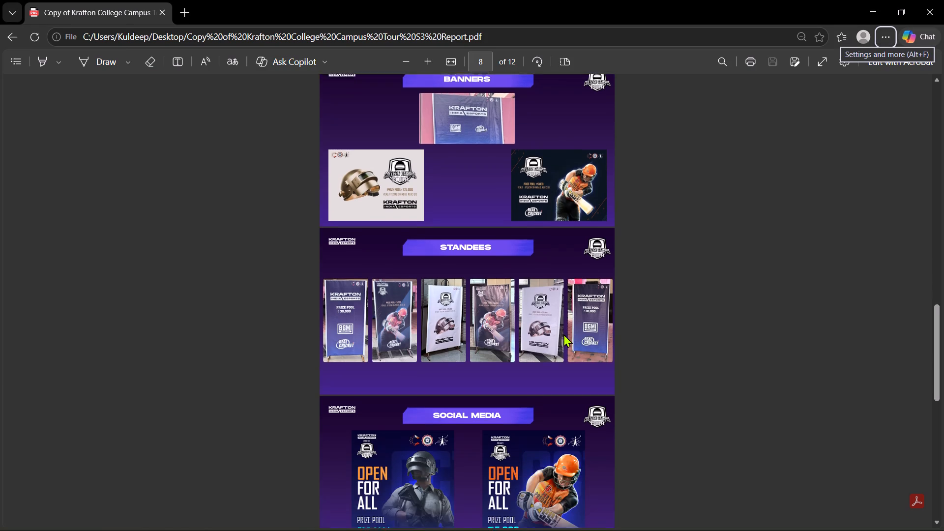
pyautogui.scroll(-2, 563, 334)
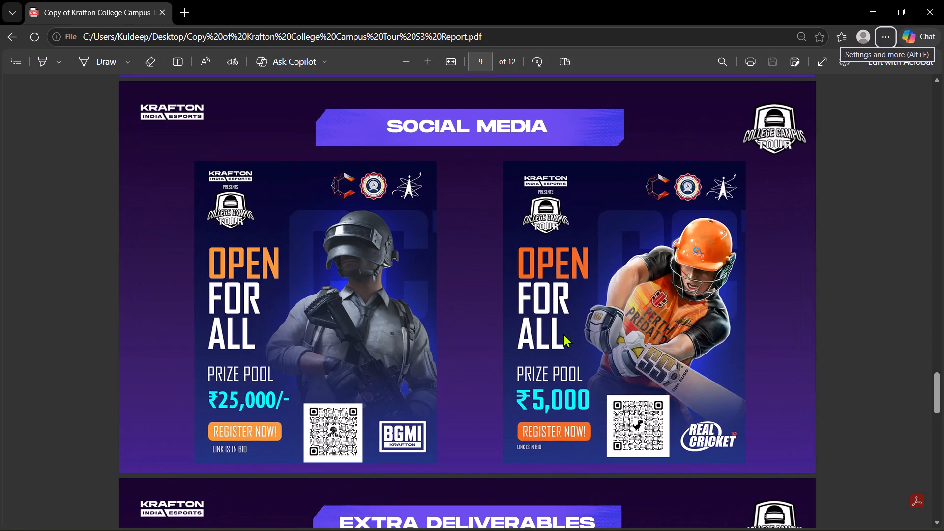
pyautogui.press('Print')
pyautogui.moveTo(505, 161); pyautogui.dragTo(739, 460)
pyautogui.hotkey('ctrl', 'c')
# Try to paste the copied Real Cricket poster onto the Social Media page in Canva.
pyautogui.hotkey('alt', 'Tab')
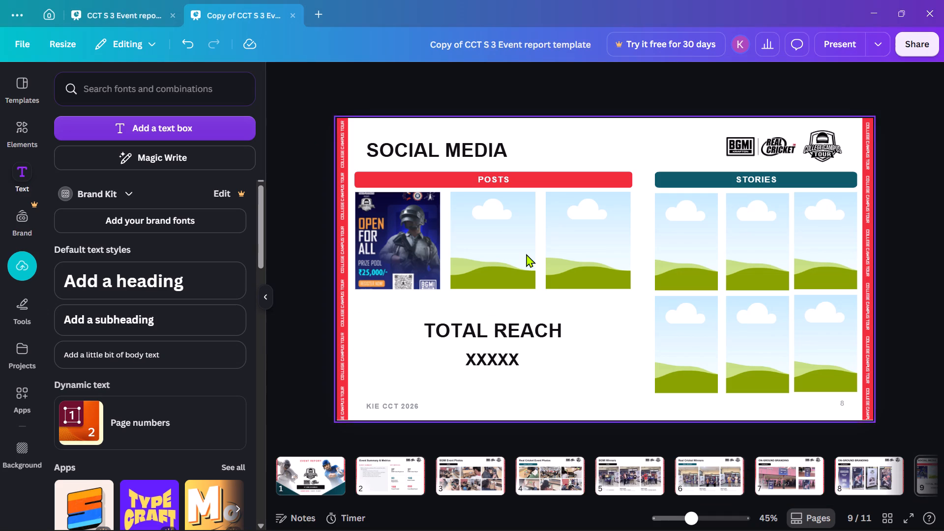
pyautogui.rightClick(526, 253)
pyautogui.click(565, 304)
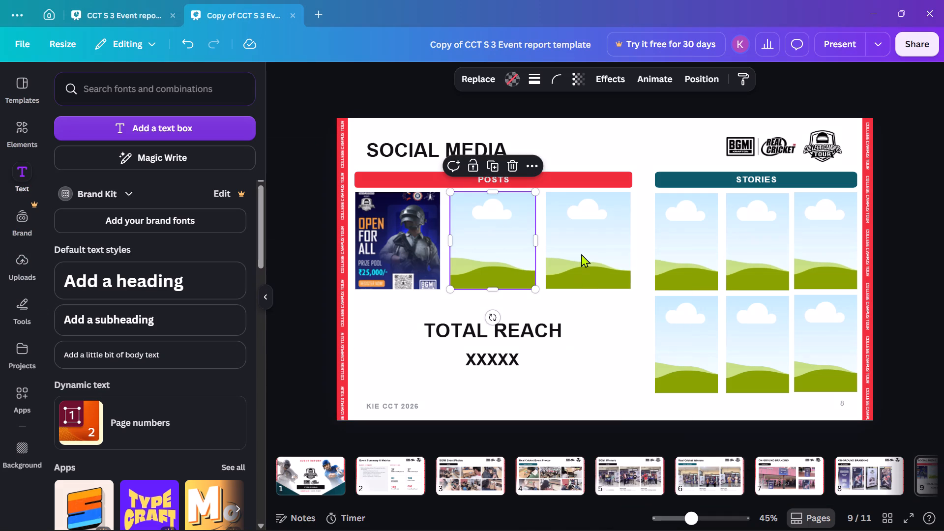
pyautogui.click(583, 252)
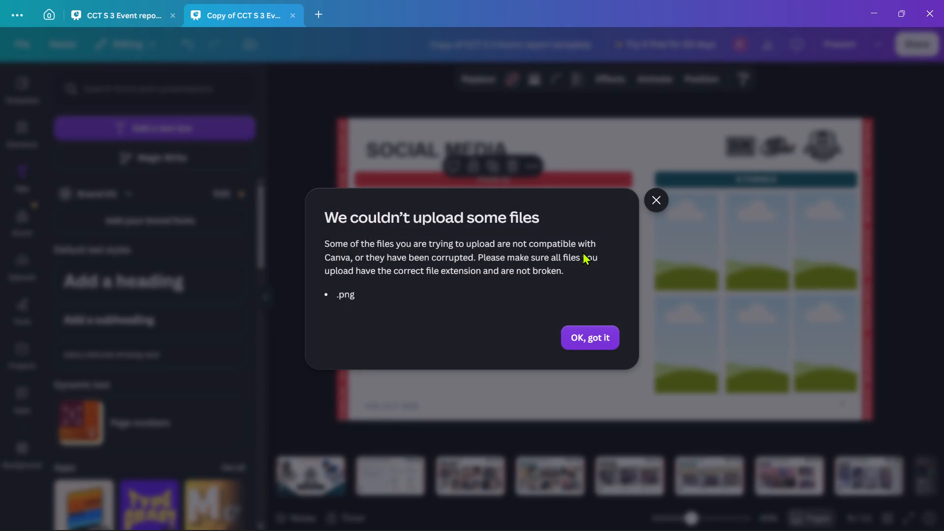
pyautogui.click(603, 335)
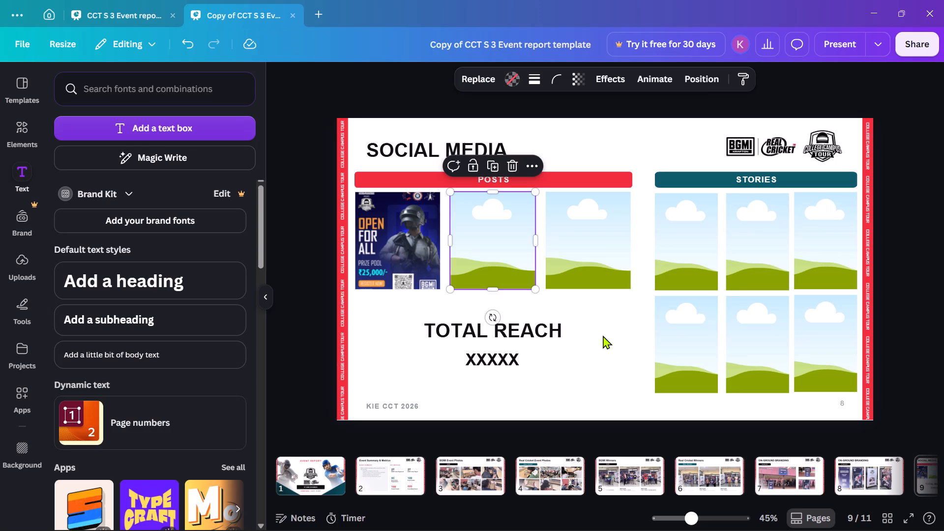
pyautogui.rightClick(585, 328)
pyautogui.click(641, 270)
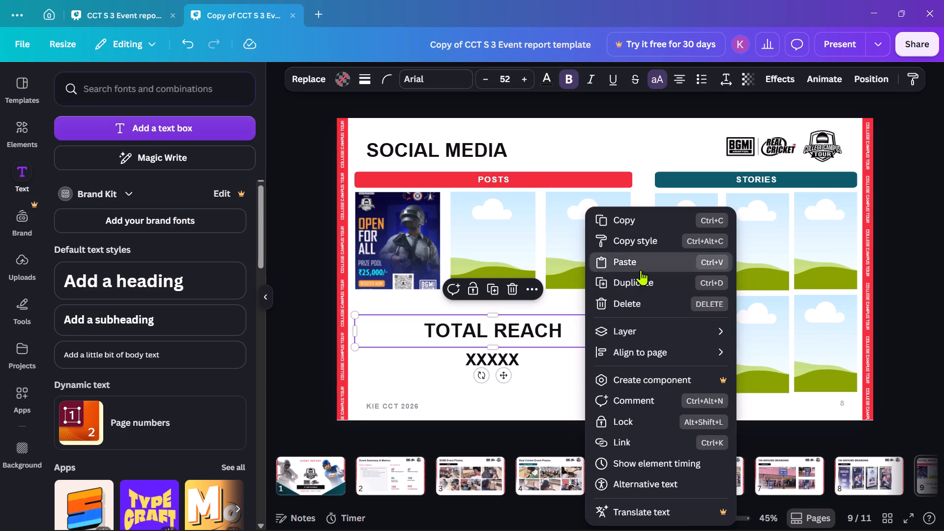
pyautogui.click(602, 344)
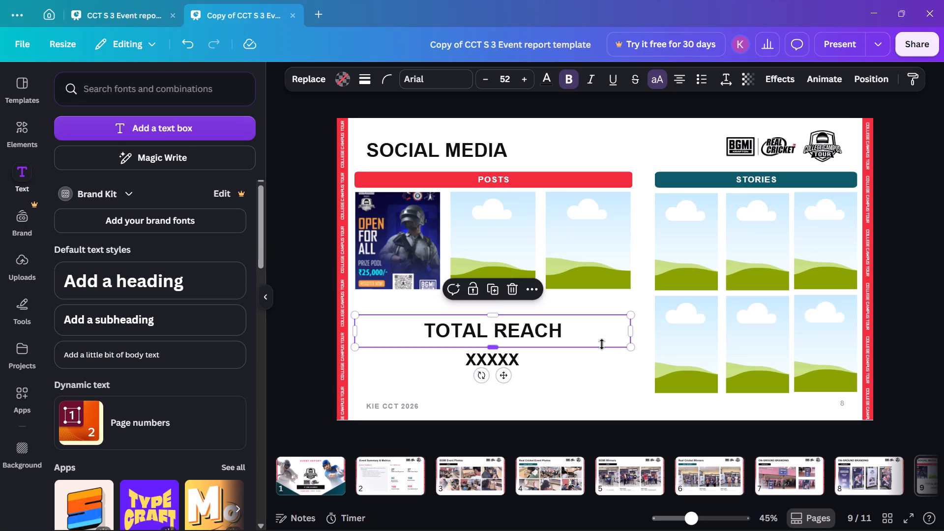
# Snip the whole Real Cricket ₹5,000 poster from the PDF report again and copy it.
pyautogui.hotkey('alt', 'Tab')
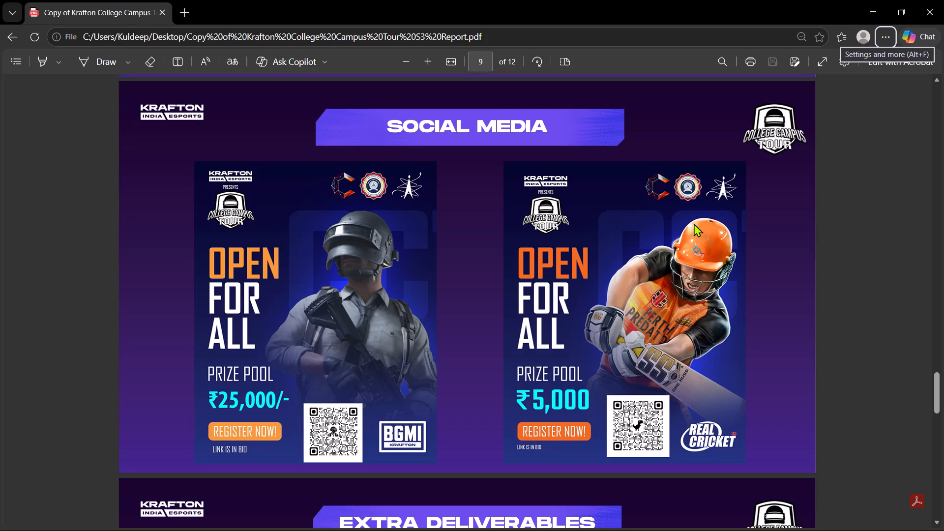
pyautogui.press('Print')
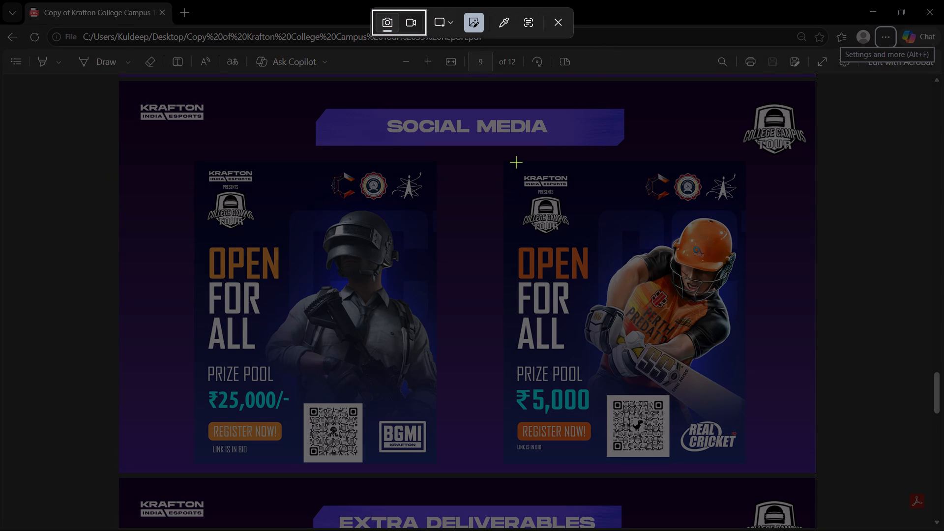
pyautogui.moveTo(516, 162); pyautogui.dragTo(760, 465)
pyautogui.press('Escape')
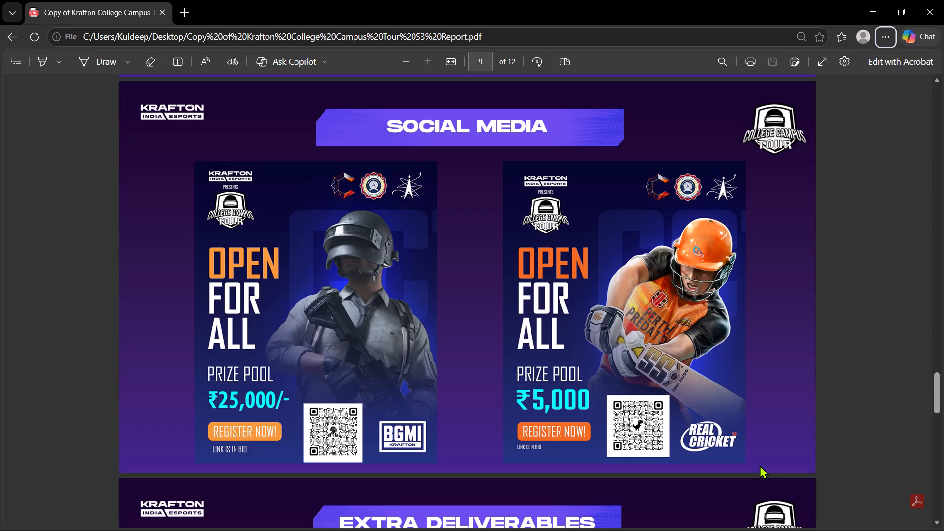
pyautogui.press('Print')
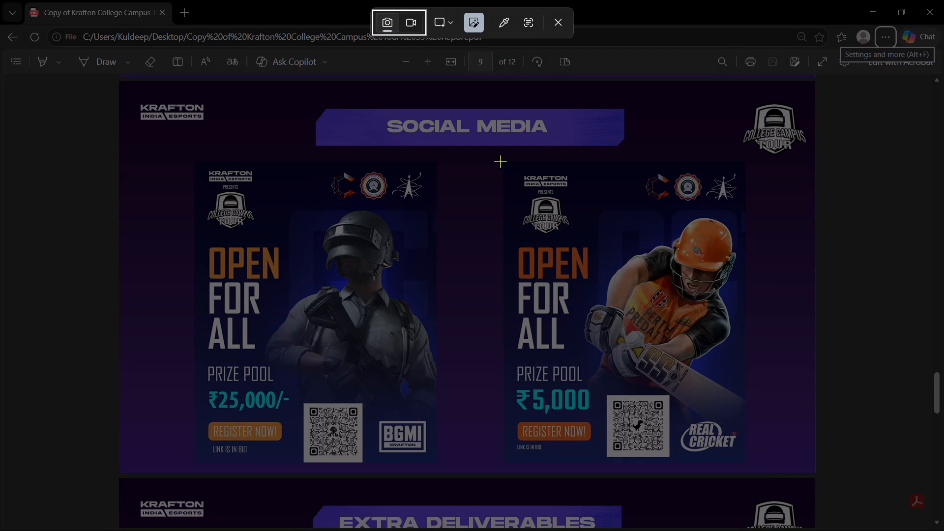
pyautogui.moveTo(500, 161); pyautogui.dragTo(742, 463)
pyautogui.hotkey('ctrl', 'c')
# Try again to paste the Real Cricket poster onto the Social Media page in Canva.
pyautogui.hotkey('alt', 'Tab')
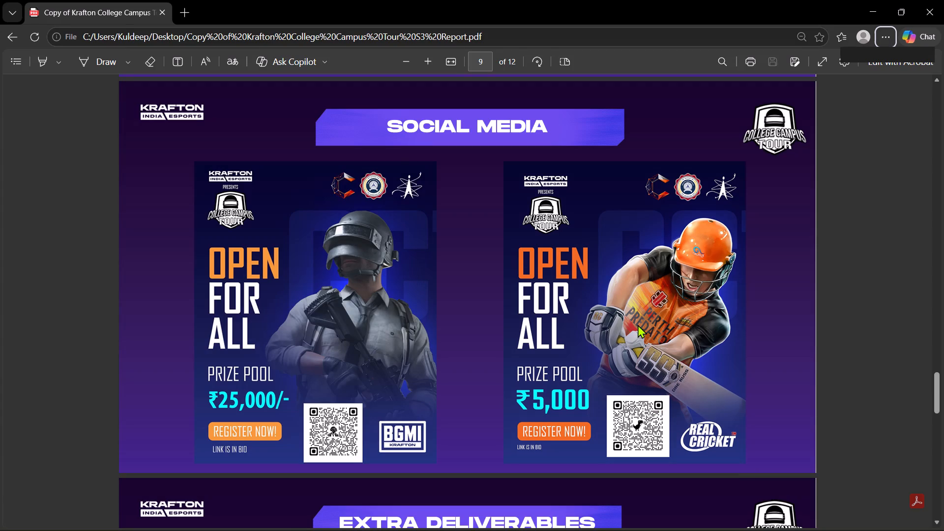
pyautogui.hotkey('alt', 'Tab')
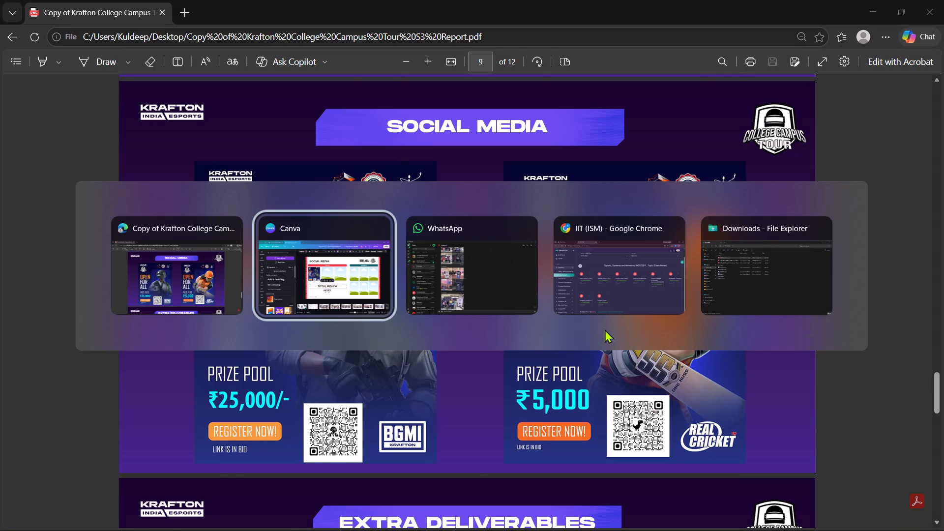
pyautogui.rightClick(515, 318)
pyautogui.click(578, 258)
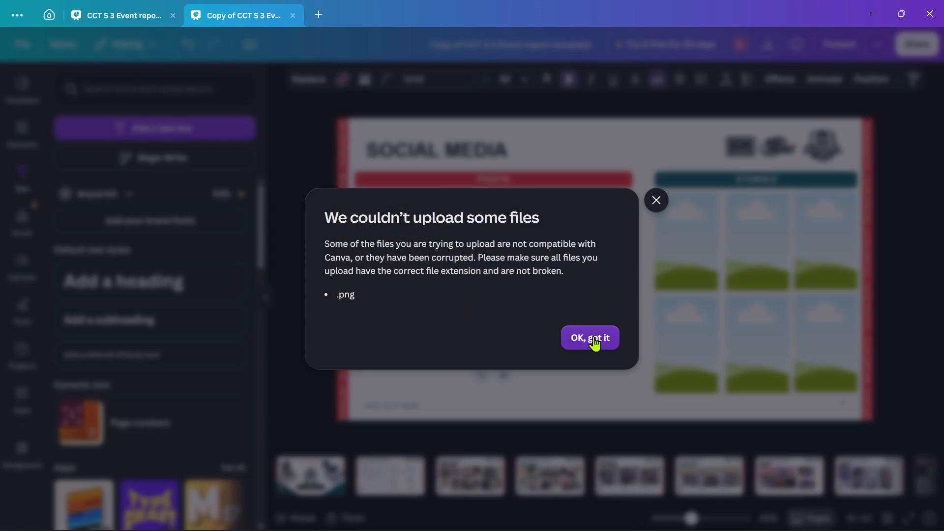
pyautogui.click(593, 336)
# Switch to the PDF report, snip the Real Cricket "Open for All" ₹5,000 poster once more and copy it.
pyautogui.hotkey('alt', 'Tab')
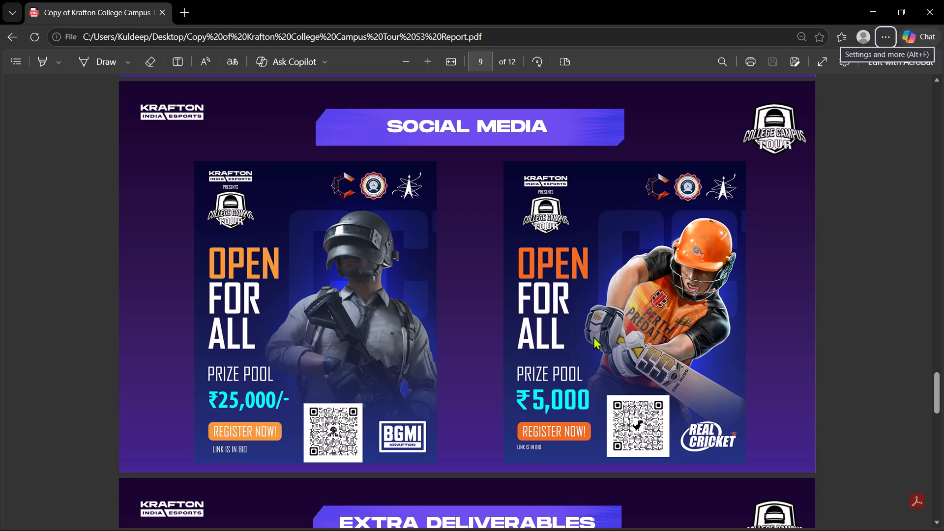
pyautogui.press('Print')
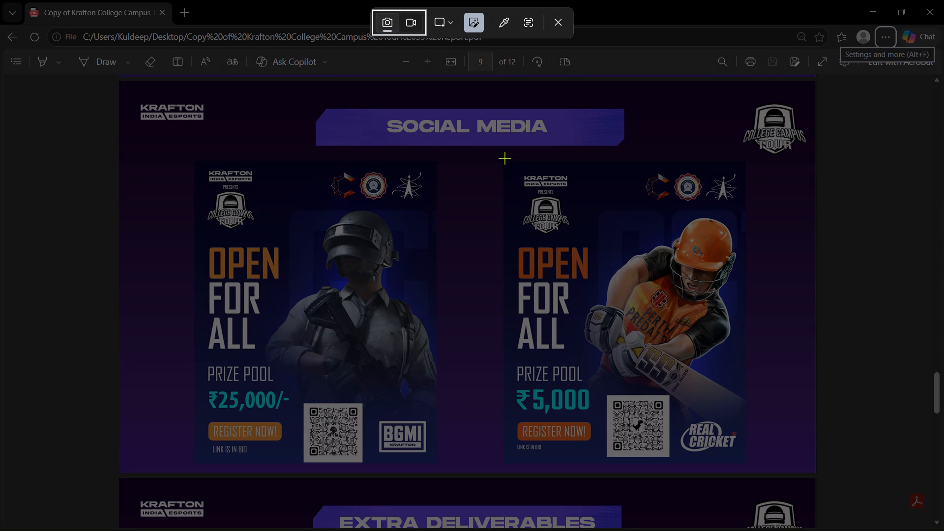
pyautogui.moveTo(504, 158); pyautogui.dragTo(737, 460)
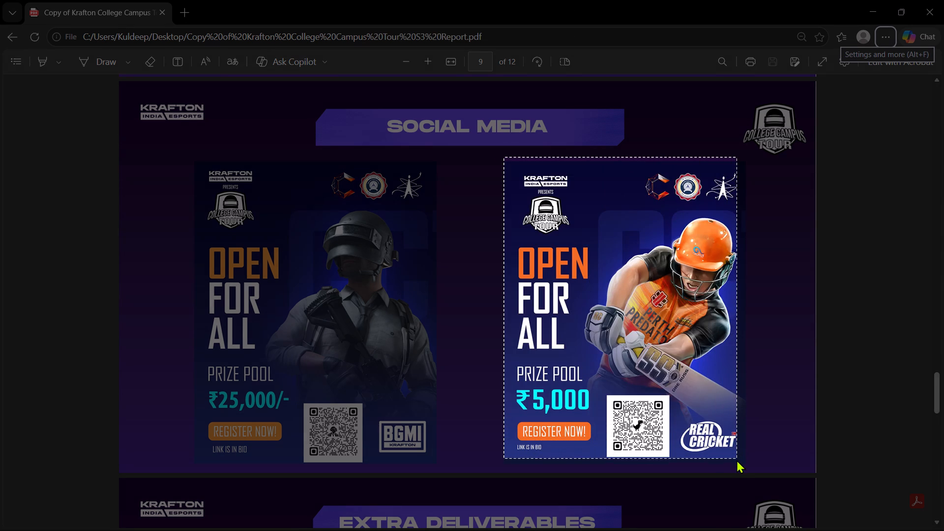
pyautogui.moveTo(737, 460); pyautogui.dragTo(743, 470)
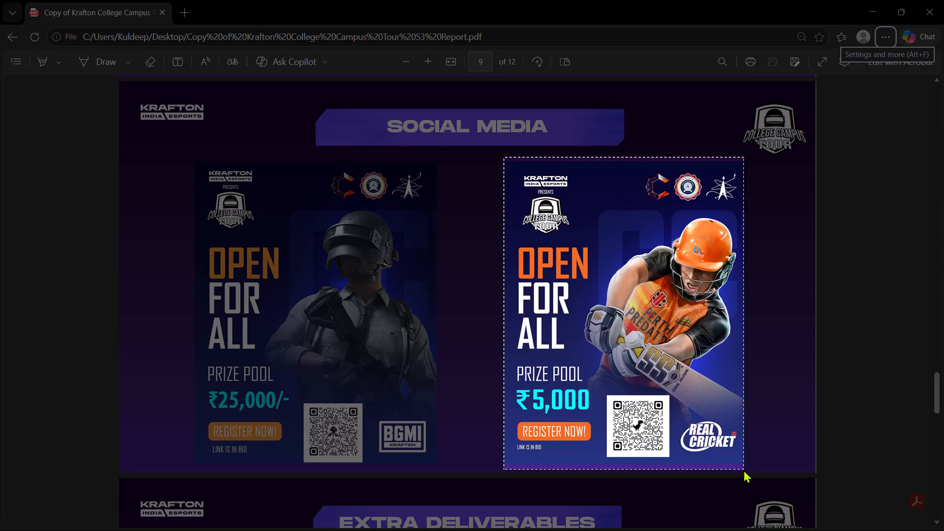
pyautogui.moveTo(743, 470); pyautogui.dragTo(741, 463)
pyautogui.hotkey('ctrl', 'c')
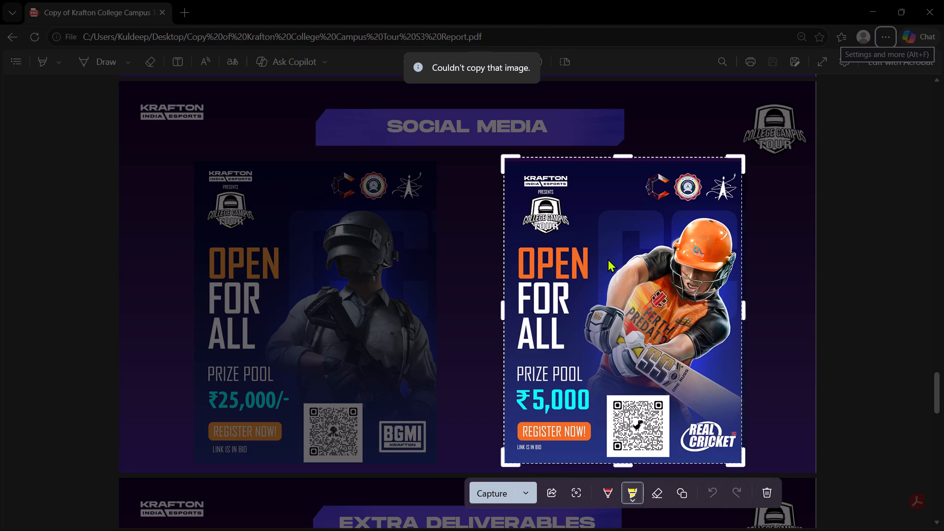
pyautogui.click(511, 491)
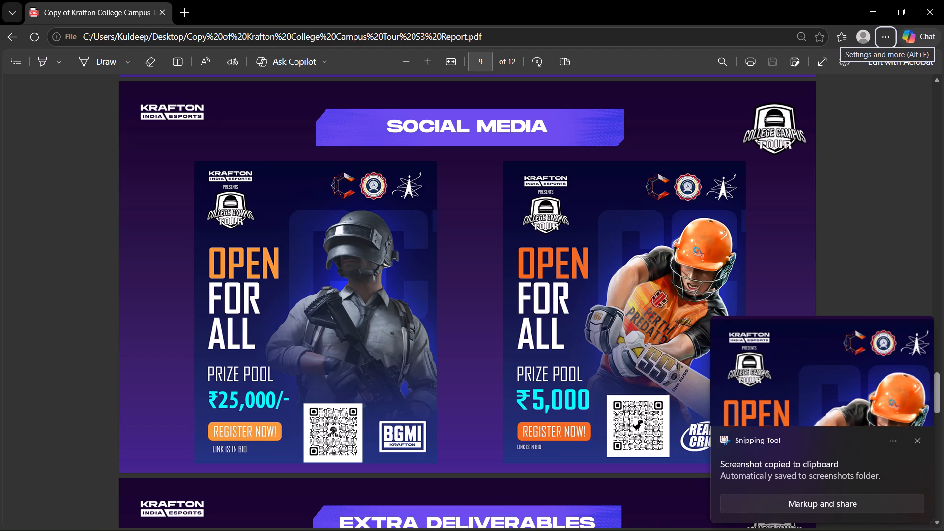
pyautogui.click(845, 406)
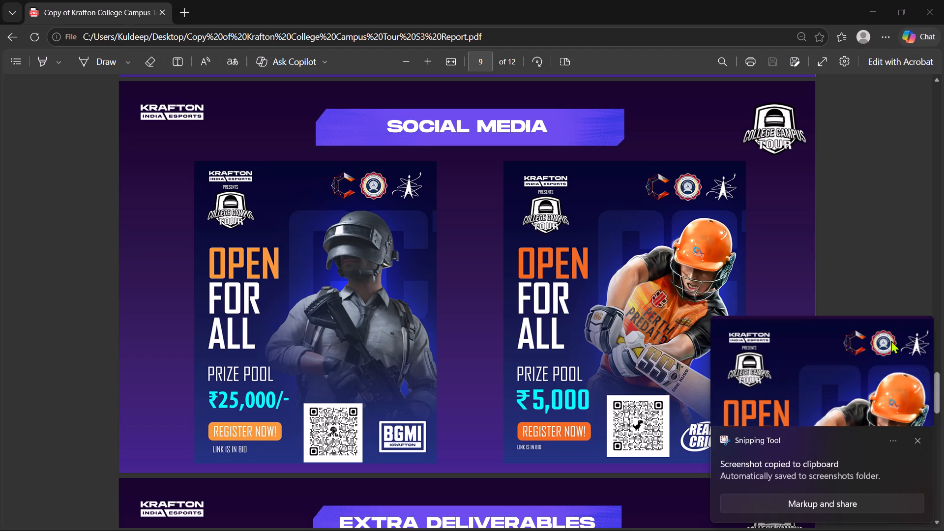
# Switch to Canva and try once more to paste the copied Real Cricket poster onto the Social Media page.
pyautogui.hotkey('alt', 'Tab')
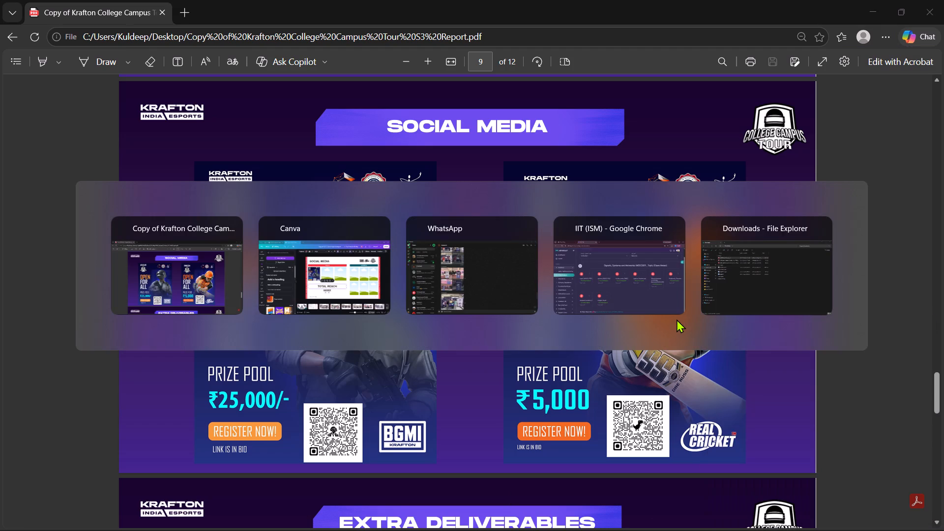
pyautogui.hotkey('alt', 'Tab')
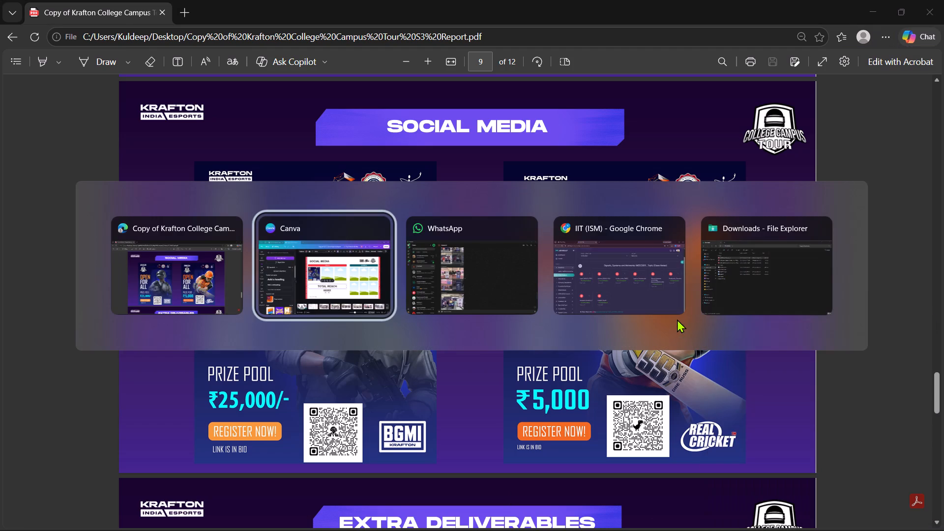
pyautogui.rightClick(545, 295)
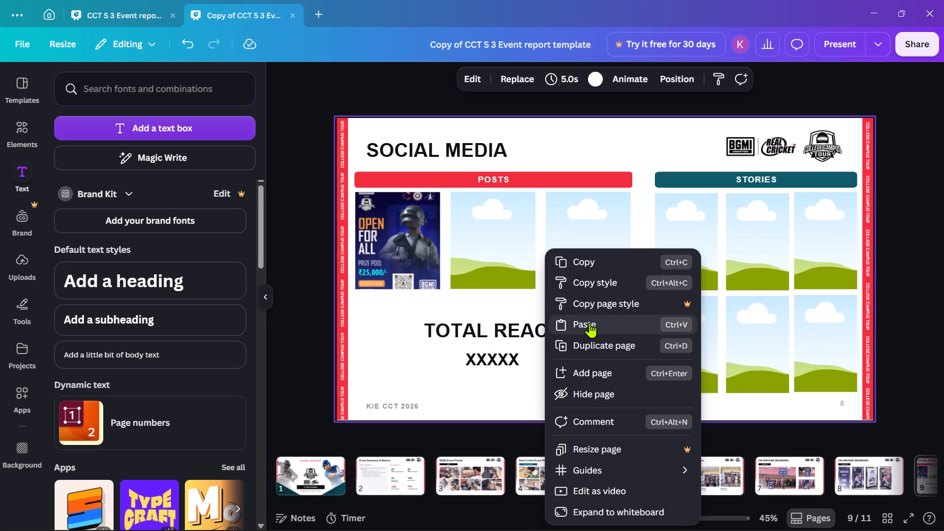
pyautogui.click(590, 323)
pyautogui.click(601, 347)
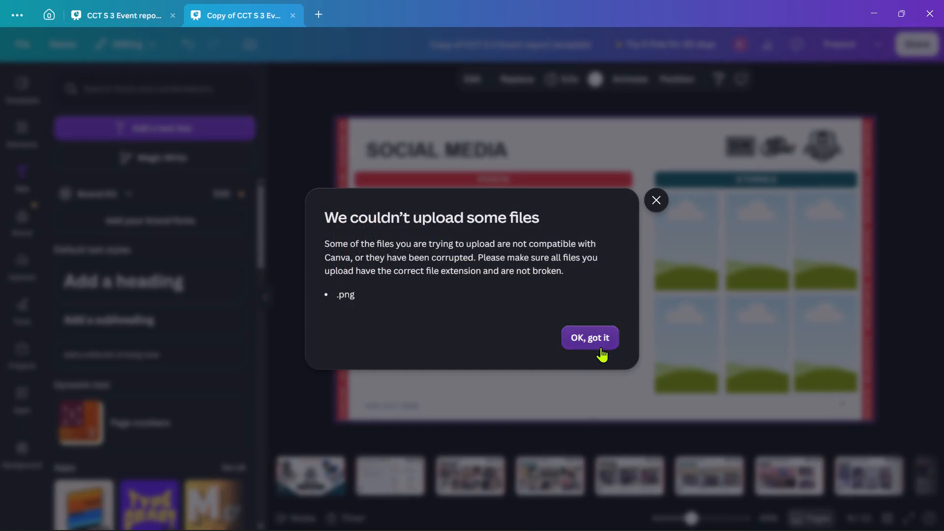
# Return to the PDF report's Social Media page and try to select the Real Cricket ₹5,000 poster directly.
pyautogui.hotkey('alt', 'Tab')
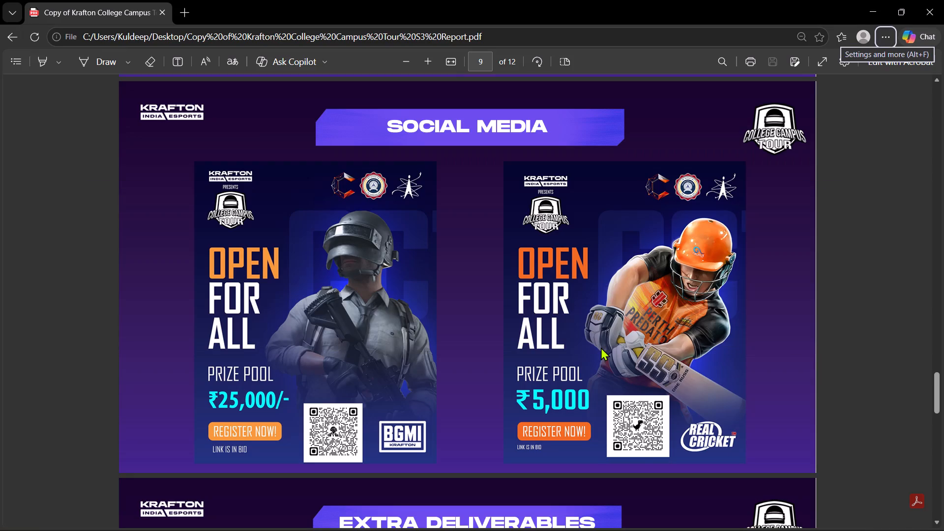
pyautogui.moveTo(591, 245); pyautogui.dragTo(589, 359)
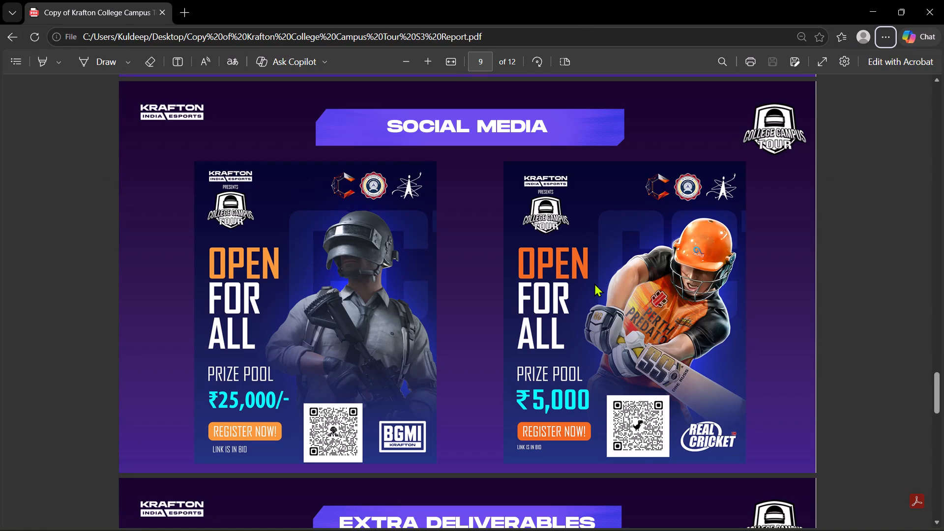
# Snip the Real Cricket ₹5,000 poster from the PDF report and save it as a PNG on the Desktop.
pyautogui.press('Print')
pyautogui.moveTo(511, 164); pyautogui.dragTo(742, 461)
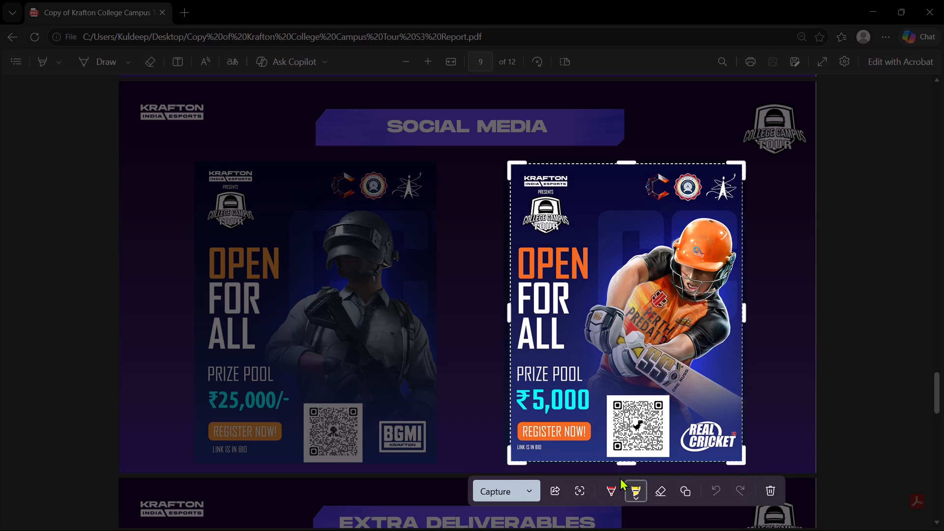
pyautogui.click(534, 489)
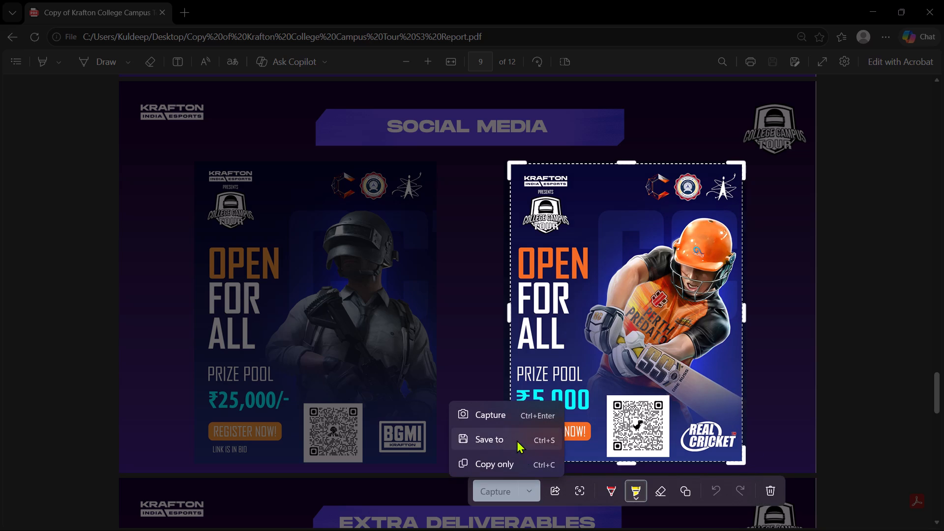
pyautogui.click(517, 440)
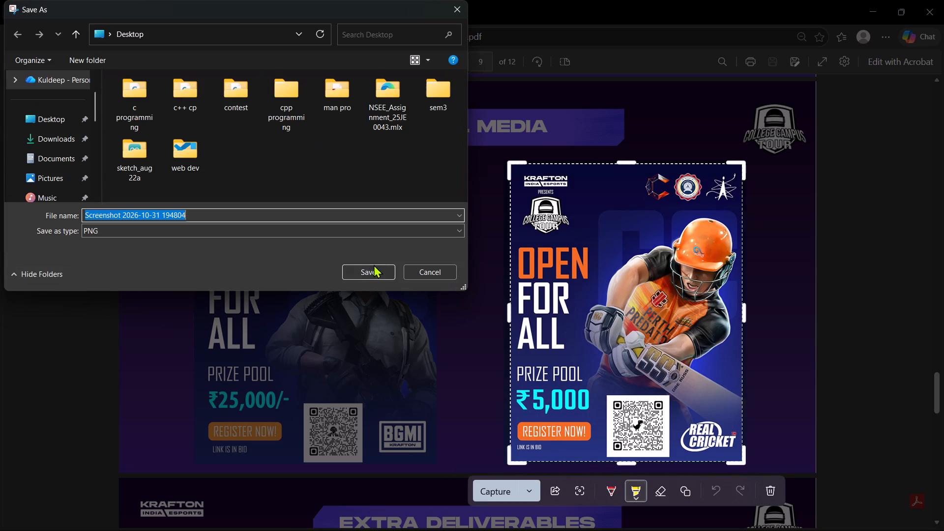
pyautogui.click(357, 271)
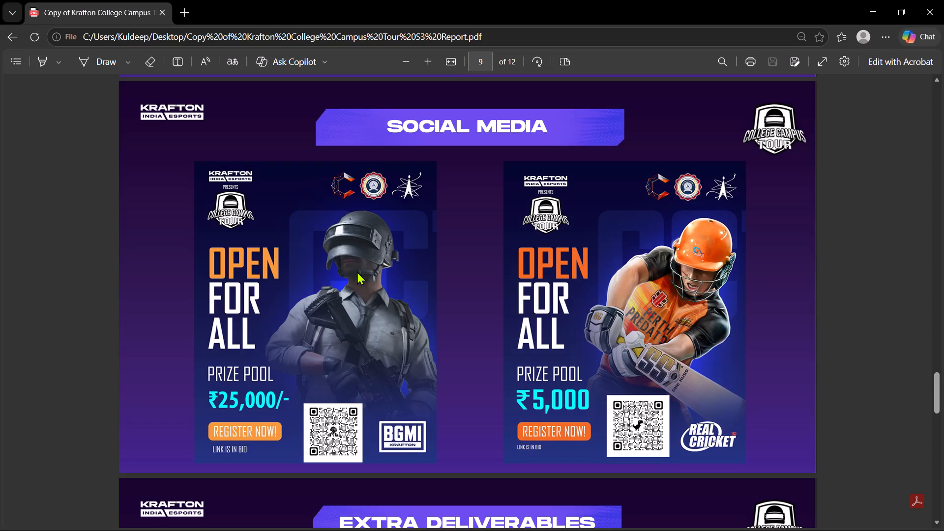
# Open the saved Real Cricket poster screenshot in Photos and copy the image.
pyautogui.doubleClick(220, 294)
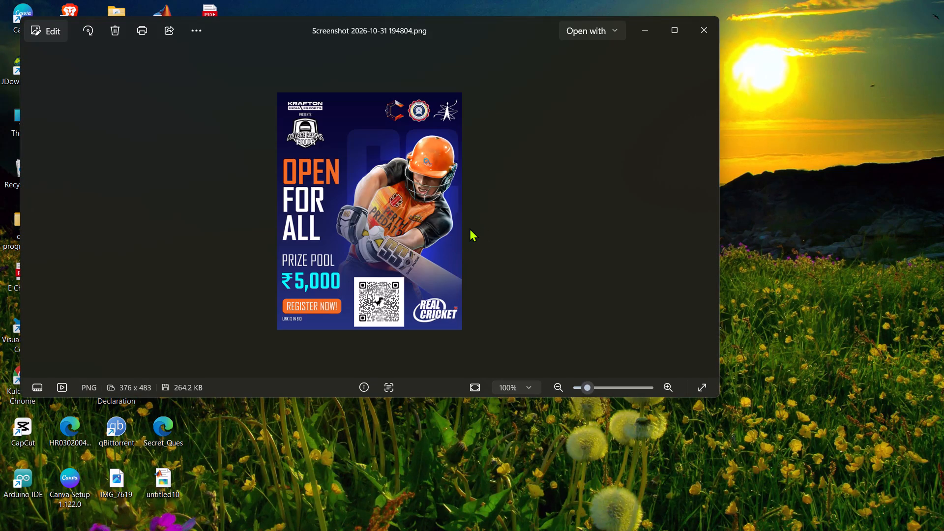
pyautogui.rightClick(419, 209)
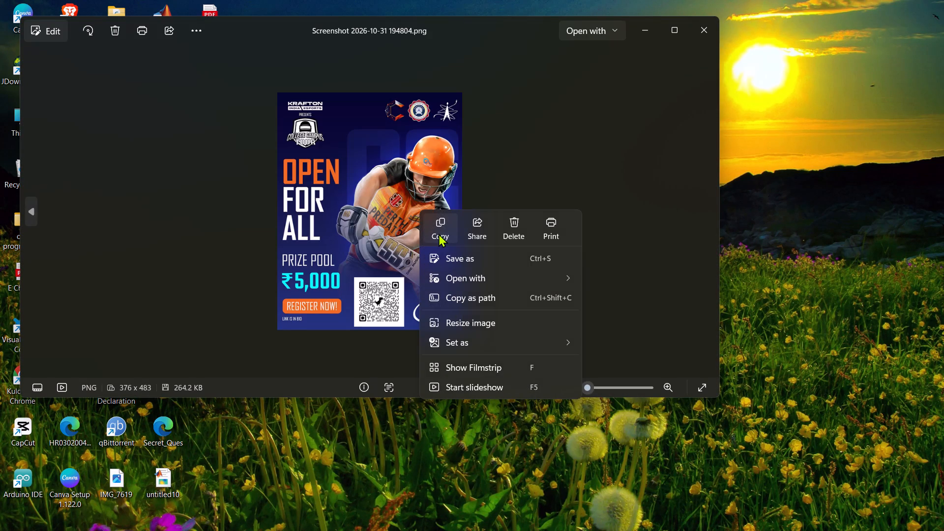
pyautogui.click(439, 234)
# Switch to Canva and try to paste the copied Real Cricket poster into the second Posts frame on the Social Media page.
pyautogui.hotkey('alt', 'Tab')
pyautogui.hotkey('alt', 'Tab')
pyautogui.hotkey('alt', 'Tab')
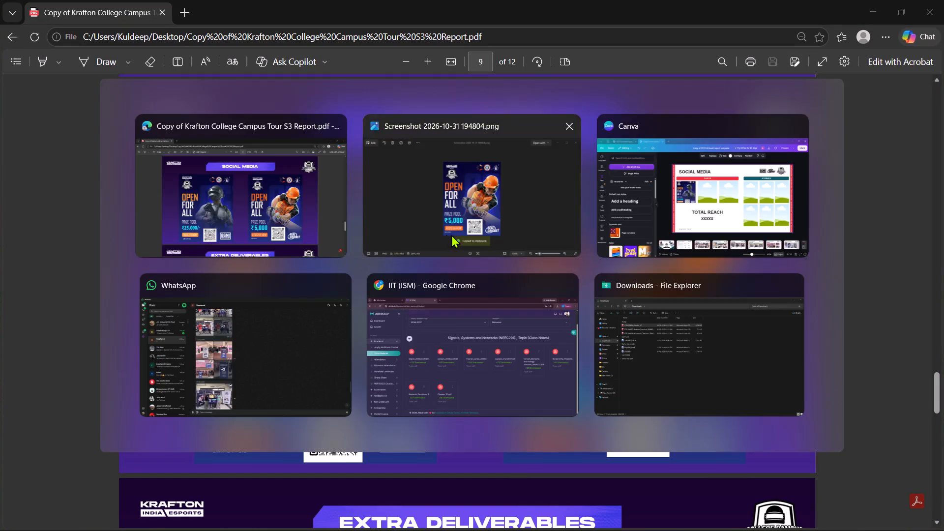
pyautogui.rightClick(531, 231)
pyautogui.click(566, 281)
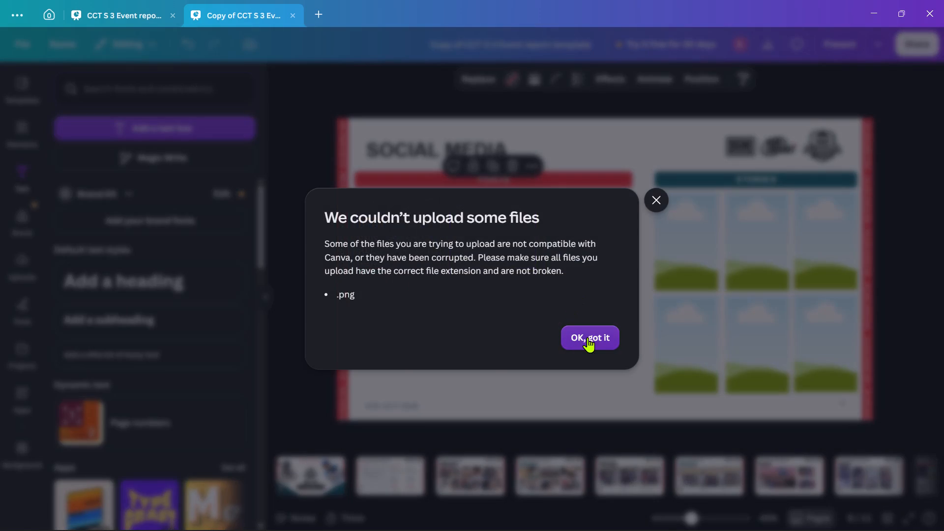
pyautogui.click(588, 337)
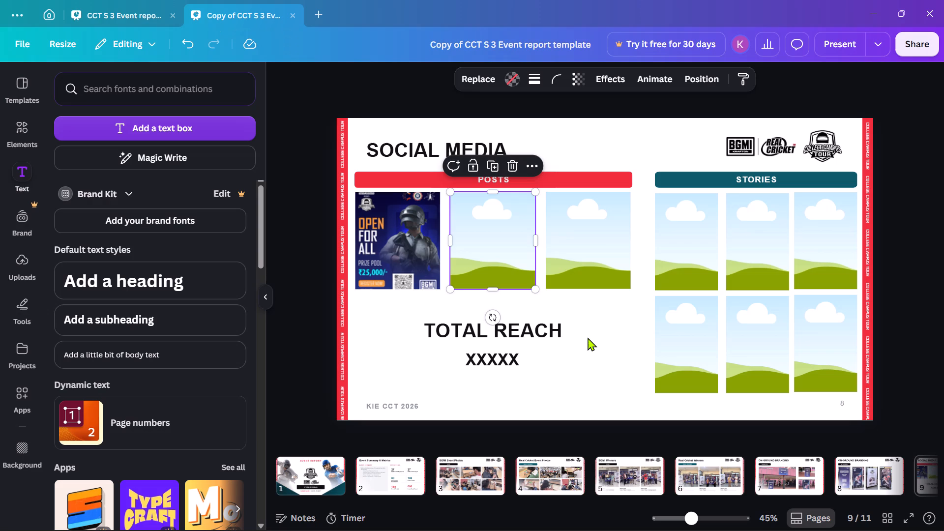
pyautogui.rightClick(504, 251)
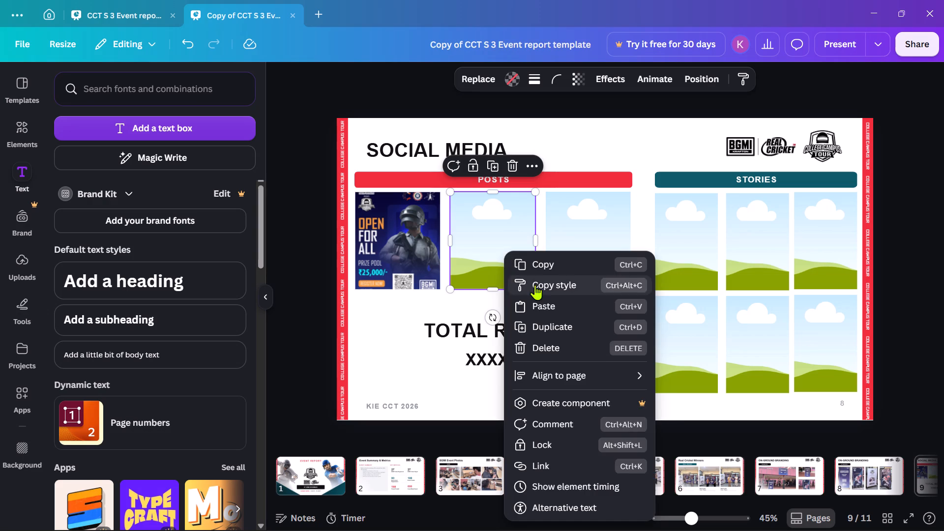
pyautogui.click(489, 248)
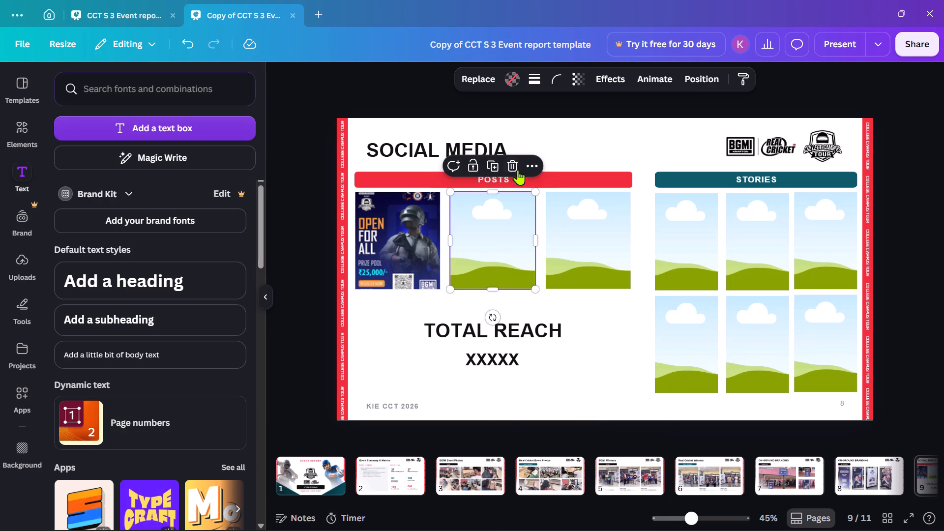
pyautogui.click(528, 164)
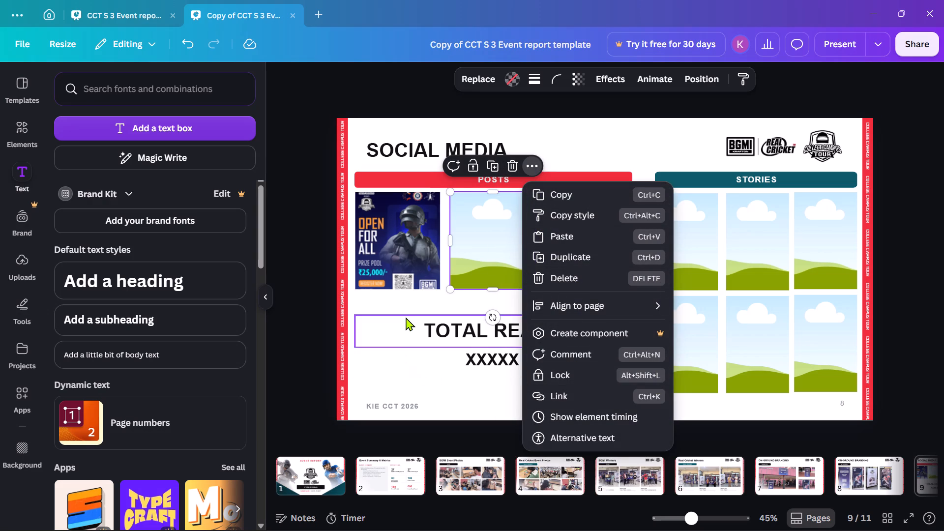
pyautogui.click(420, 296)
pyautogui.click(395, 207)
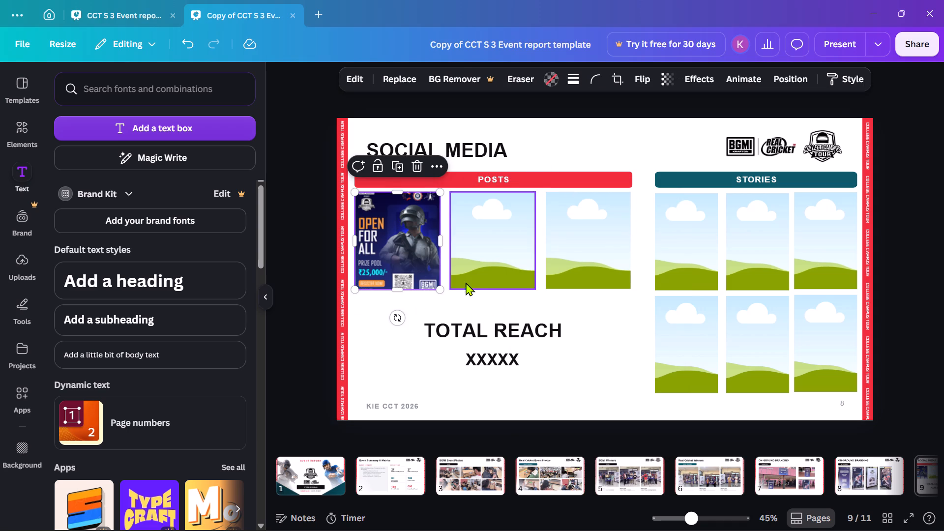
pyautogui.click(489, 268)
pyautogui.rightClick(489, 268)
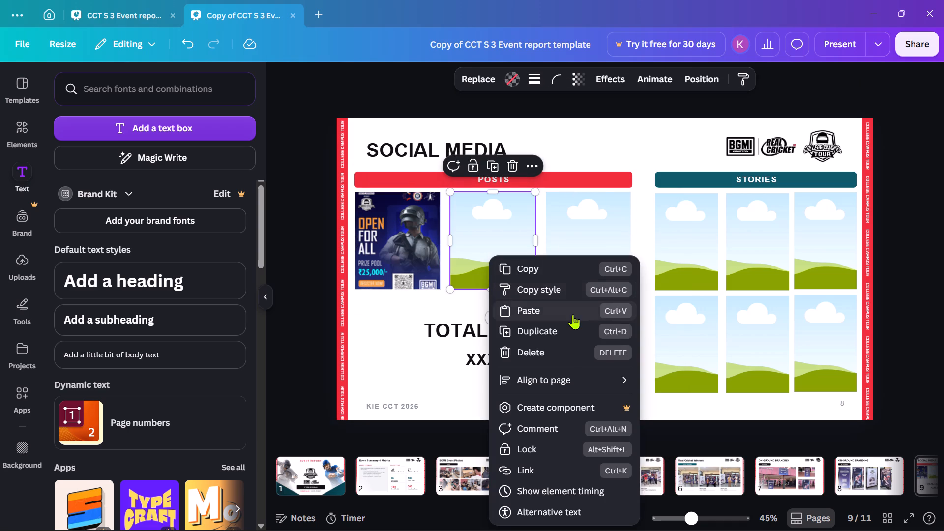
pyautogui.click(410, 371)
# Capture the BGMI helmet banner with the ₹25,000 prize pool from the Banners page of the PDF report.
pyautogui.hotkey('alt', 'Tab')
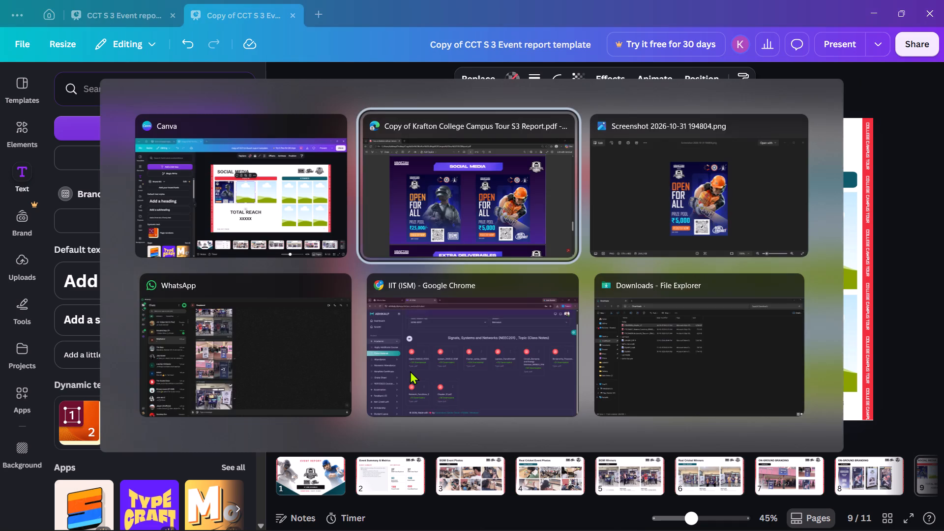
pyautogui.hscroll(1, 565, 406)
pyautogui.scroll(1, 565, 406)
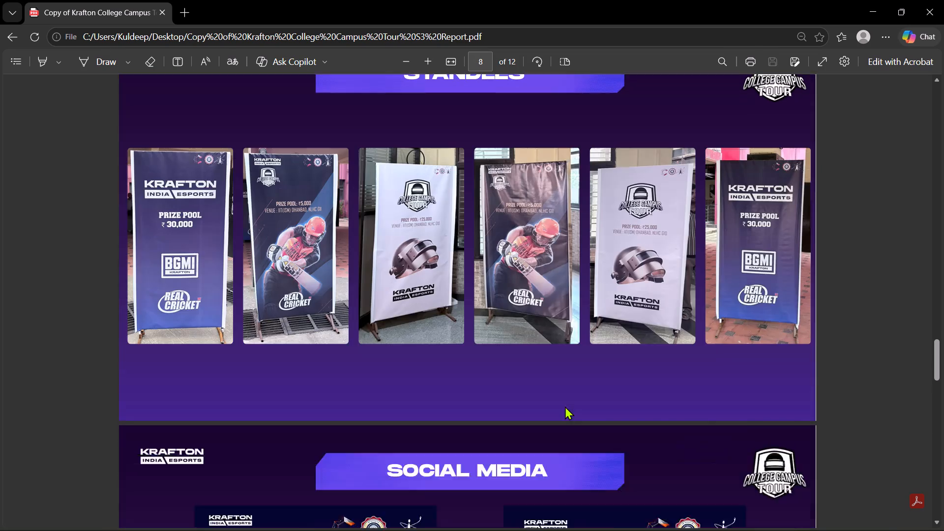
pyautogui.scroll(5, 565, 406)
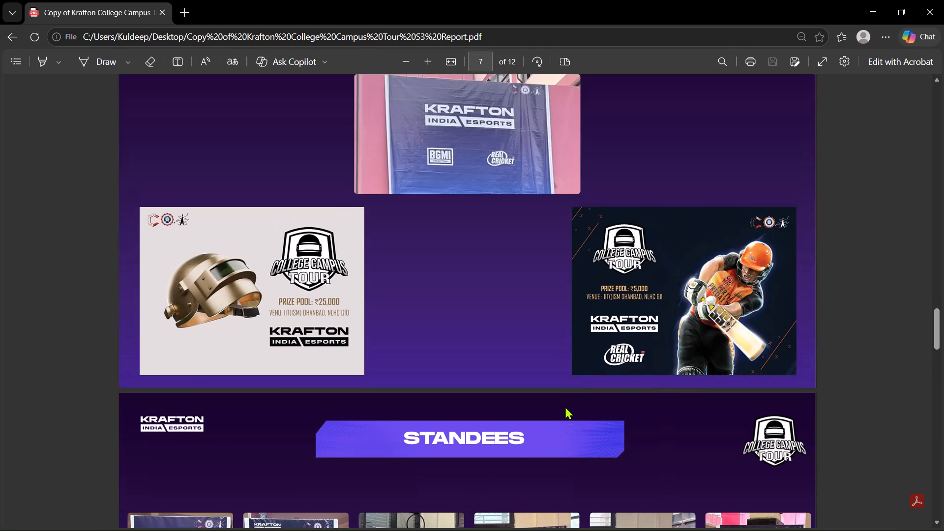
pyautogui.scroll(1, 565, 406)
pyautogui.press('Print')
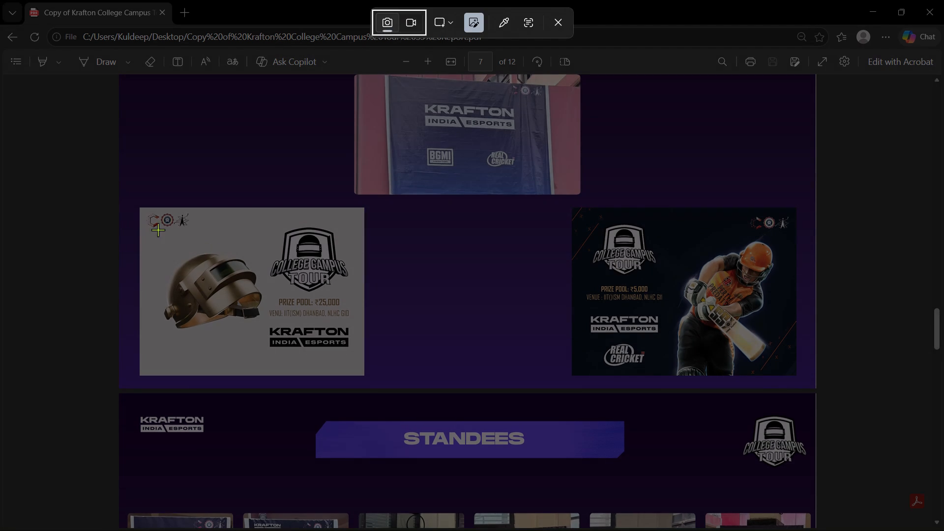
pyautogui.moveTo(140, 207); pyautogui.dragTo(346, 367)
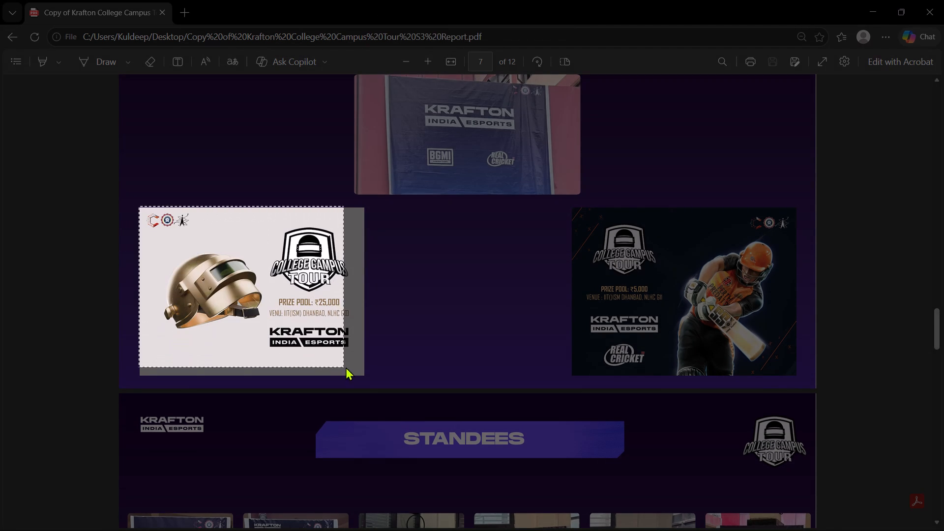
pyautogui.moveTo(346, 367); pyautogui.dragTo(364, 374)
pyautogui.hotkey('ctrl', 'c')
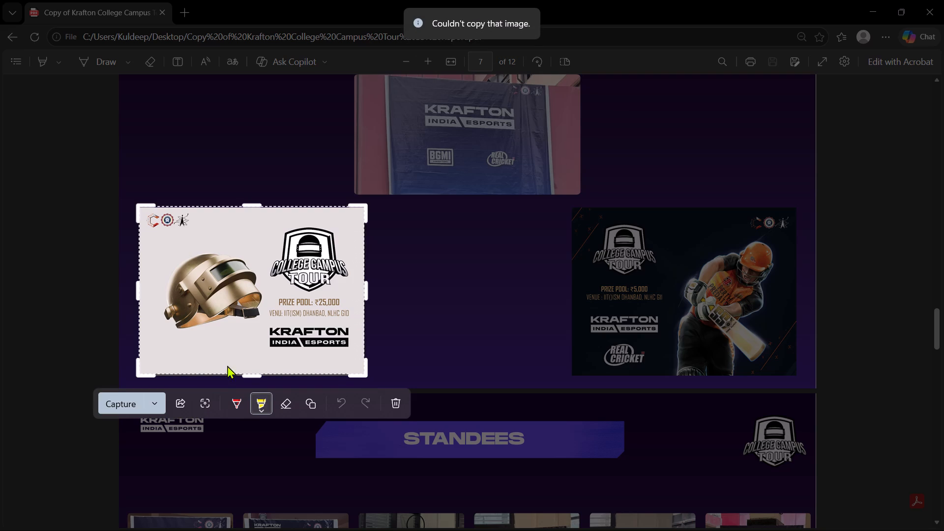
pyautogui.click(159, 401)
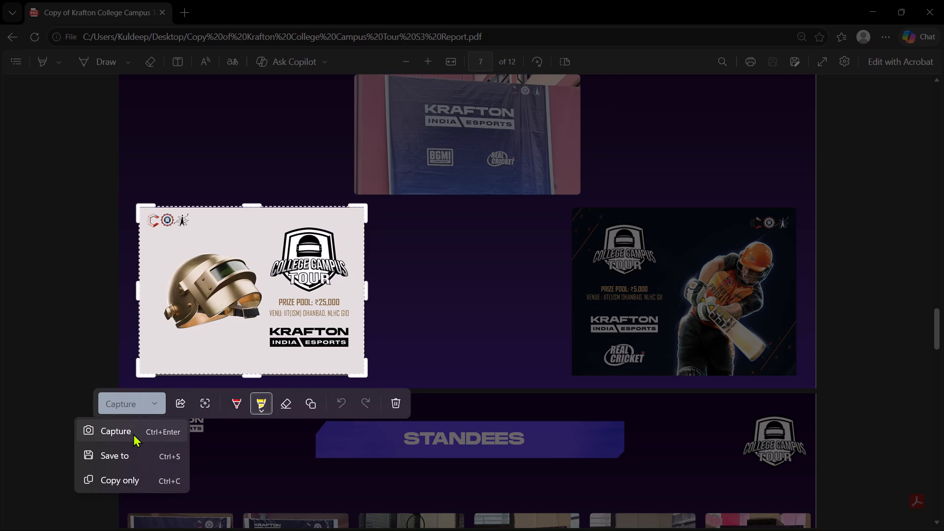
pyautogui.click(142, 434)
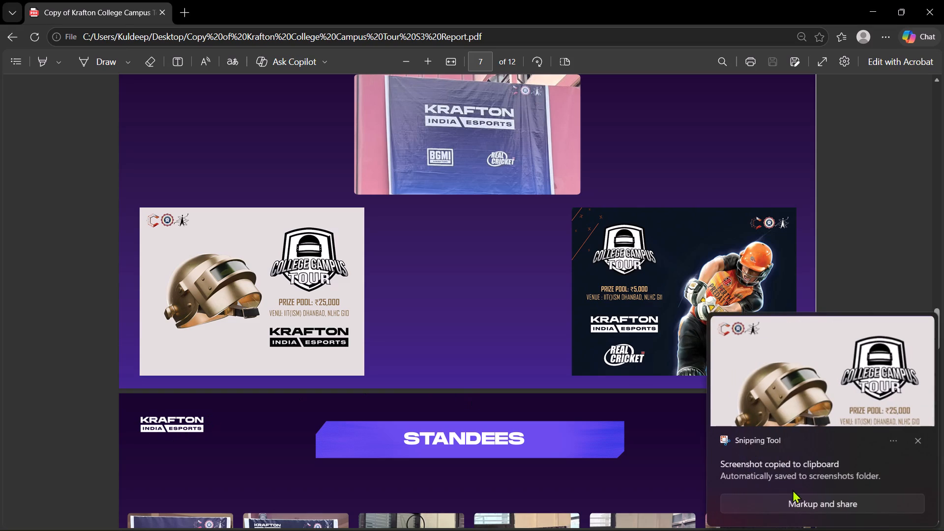
# Snip the BGMI ₹25,000 helmet banner from the PDF report and save it as a PNG on the Desktop.
pyautogui.press('Print')
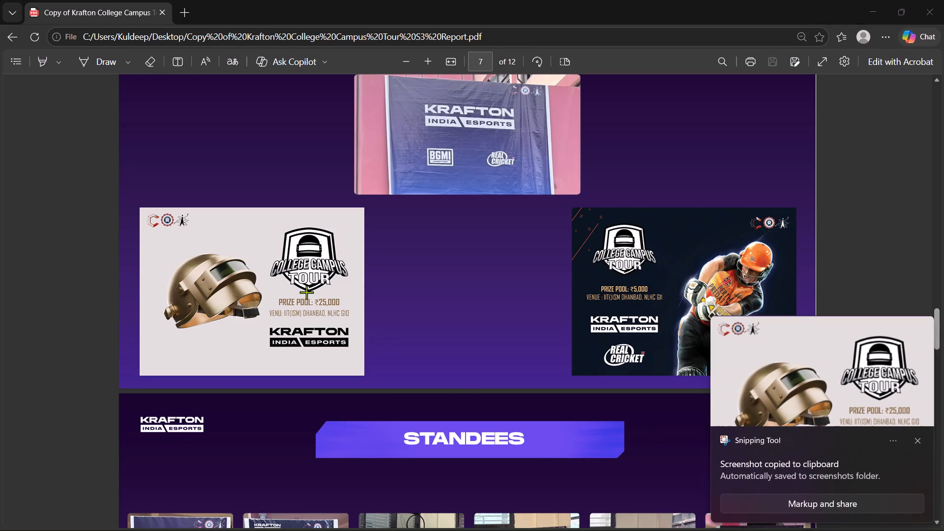
pyautogui.moveTo(139, 208); pyautogui.dragTo(307, 344)
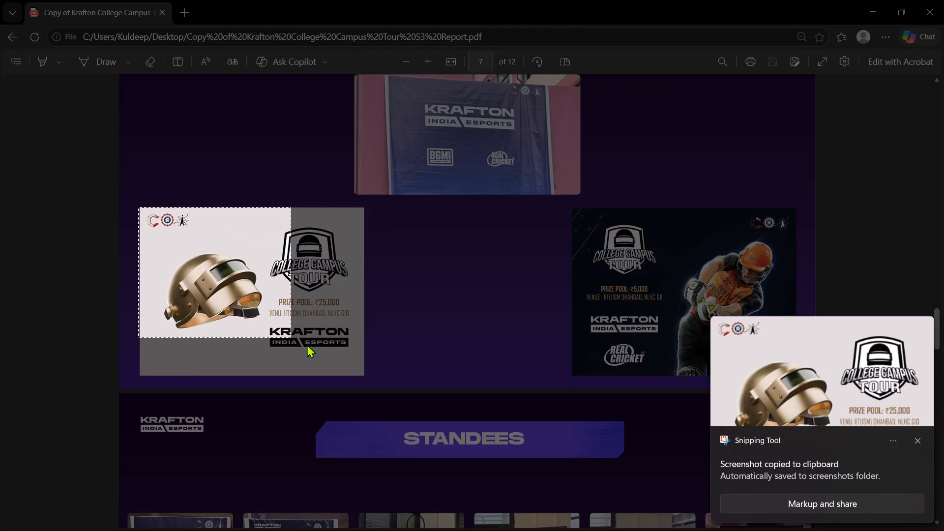
pyautogui.moveTo(307, 344); pyautogui.dragTo(364, 374)
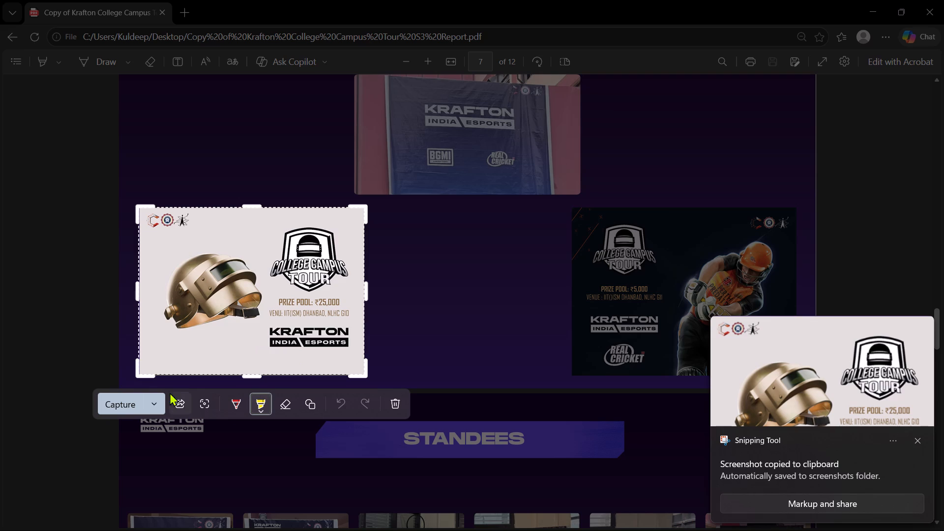
pyautogui.click(155, 403)
pyautogui.click(132, 452)
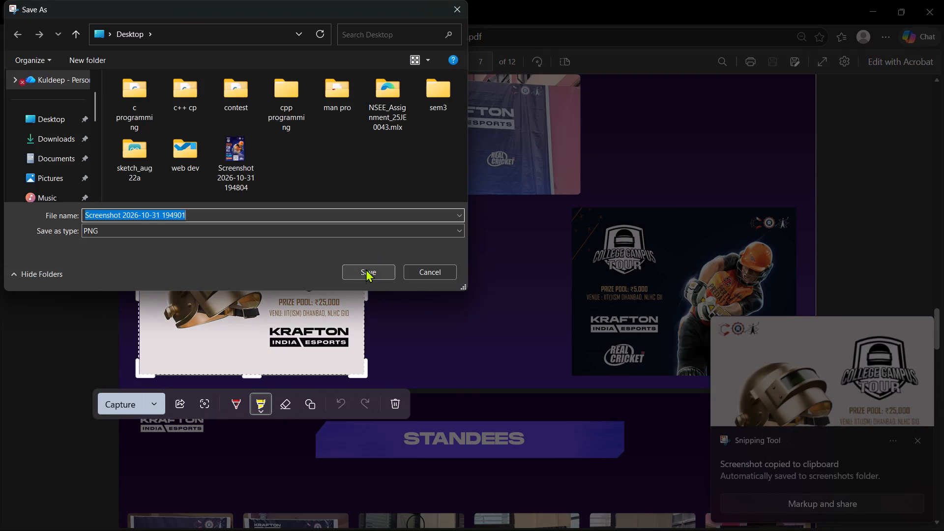
pyautogui.click(365, 272)
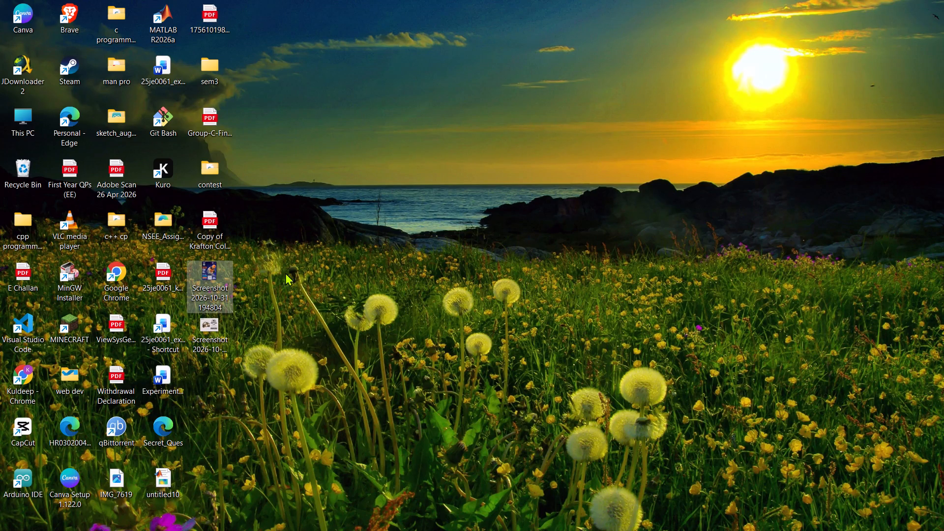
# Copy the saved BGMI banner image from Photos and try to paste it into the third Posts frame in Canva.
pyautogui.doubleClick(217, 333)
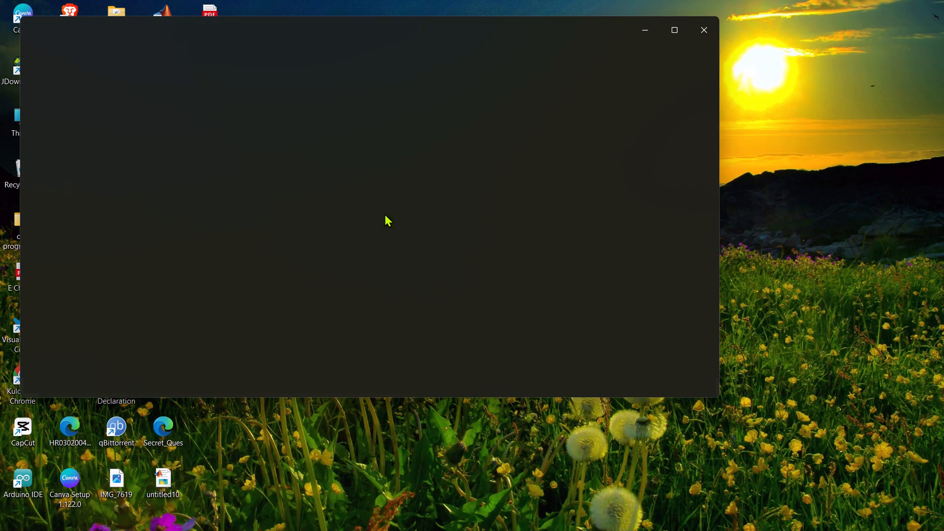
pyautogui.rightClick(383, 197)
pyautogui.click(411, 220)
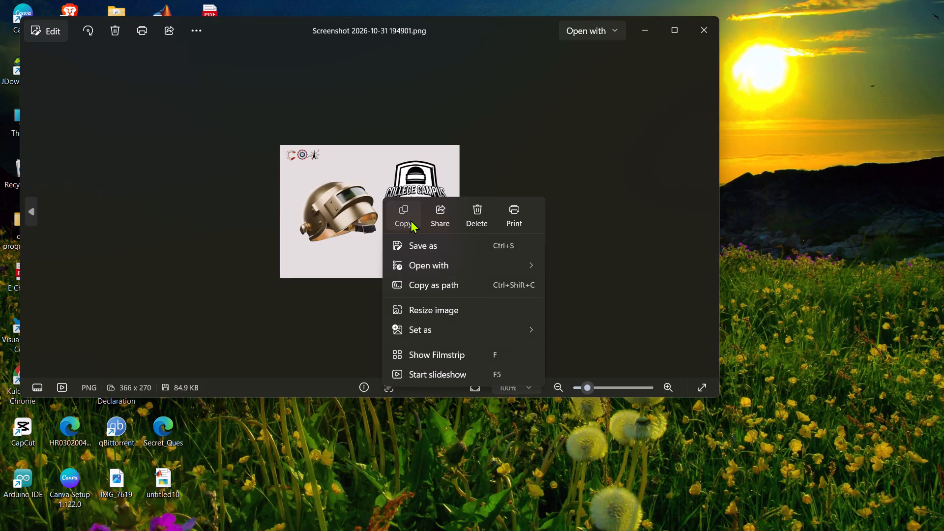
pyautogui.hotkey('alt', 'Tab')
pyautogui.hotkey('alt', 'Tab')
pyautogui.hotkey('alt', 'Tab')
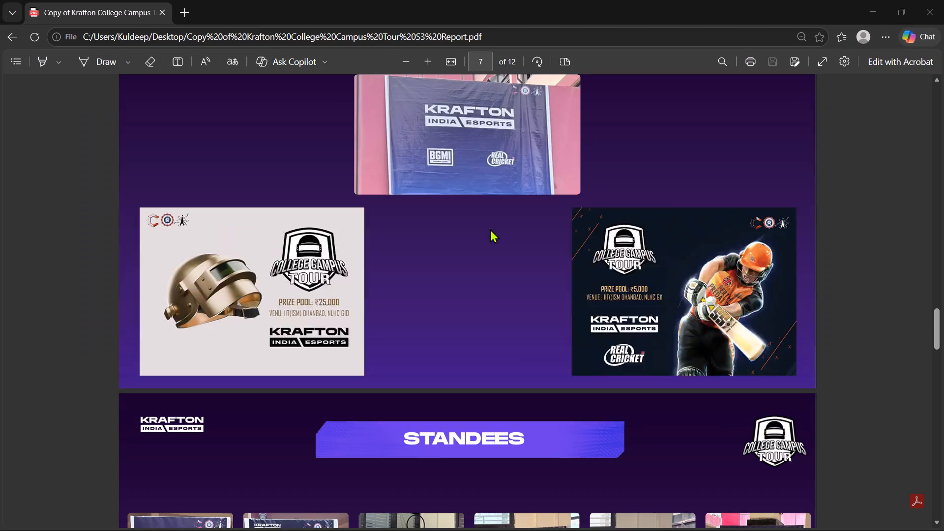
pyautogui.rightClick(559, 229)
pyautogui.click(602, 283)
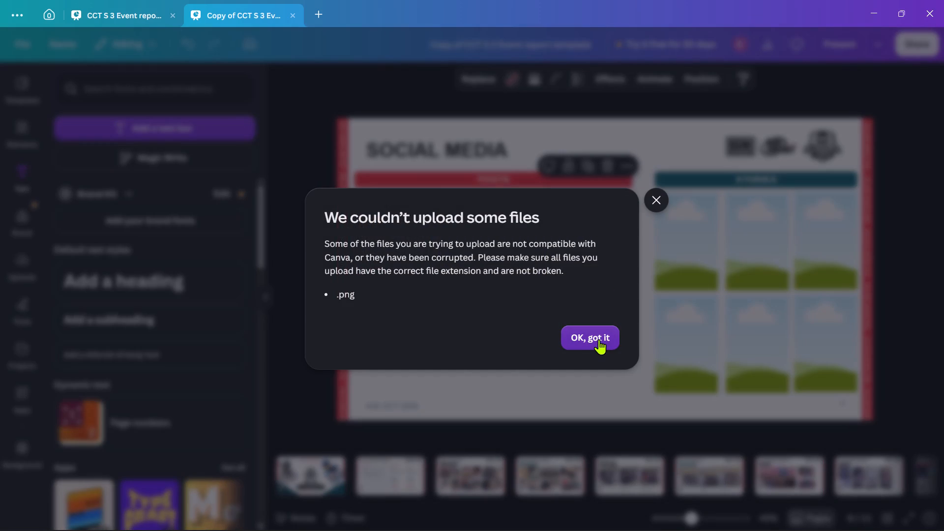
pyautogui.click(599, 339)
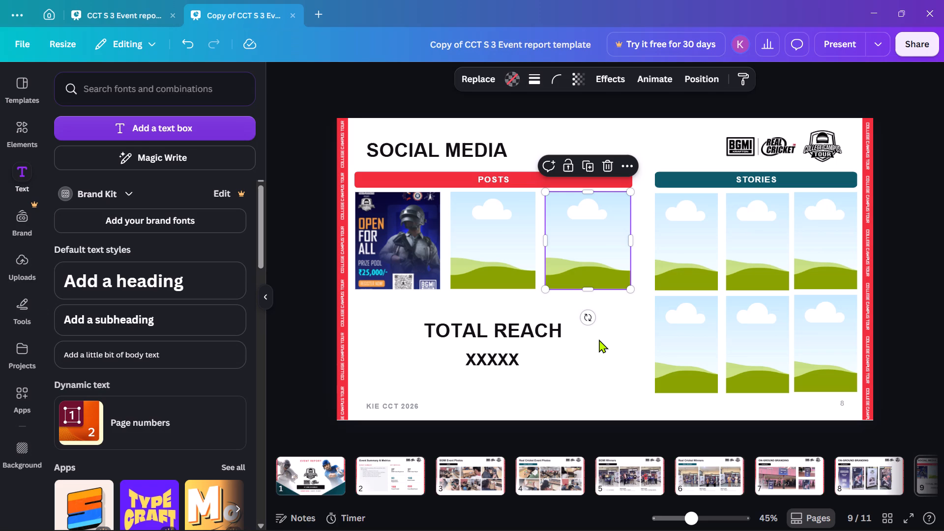
# Look over the PDF report's earlier pages, then the remaining Canva report pages, Photos & Documents and Thank You.
pyautogui.hotkey('alt', 'Tab')
pyautogui.scroll(1, 599, 339)
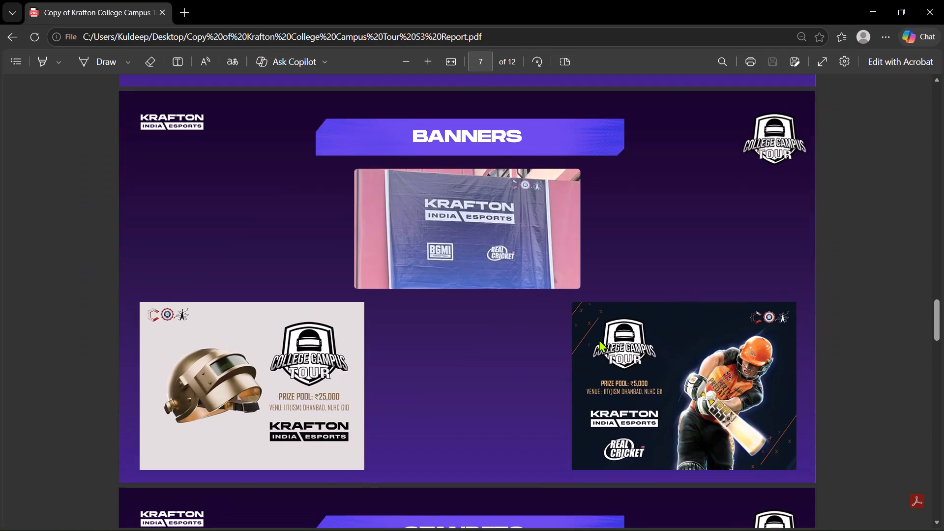
pyautogui.scroll(2, 599, 339)
pyautogui.hotkey('alt', 'Tab')
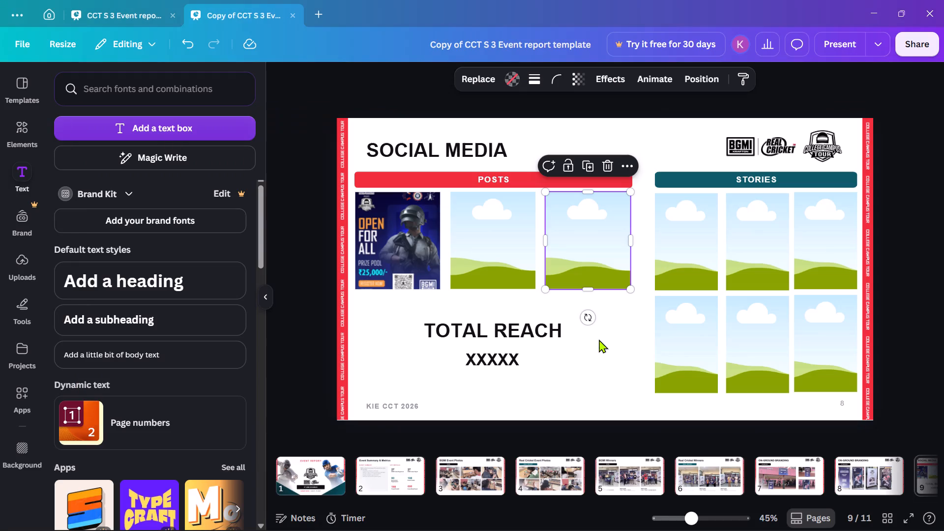
pyautogui.press('Right')
pyautogui.press('Escape')
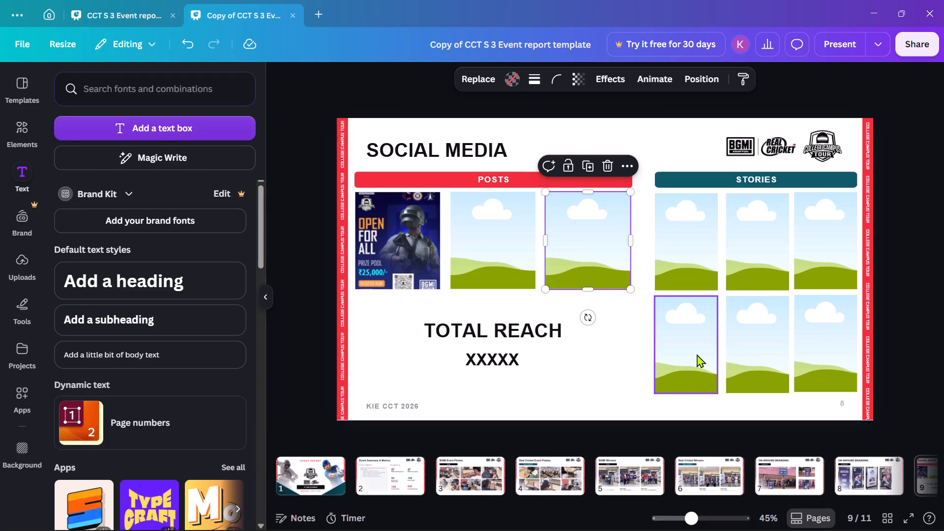
pyautogui.press('Escape')
pyautogui.click(619, 367)
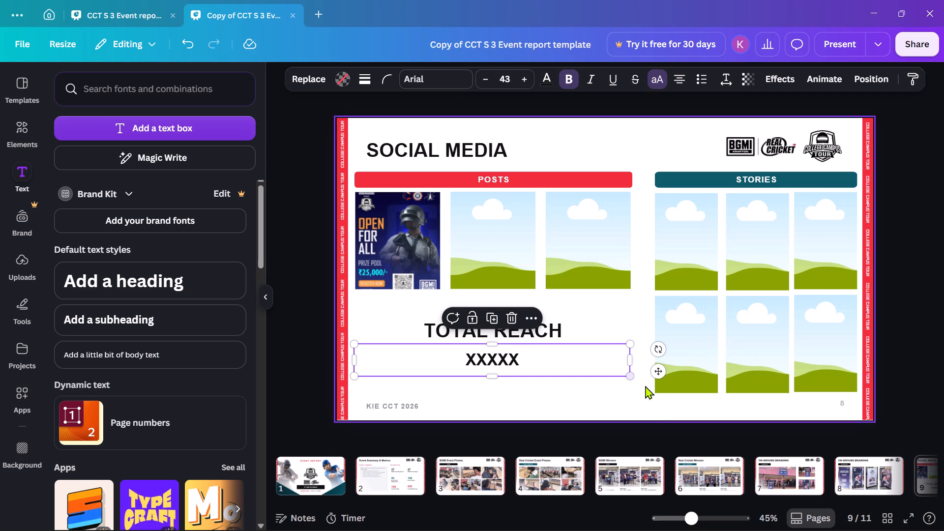
pyautogui.click(669, 429)
pyautogui.press('Right')
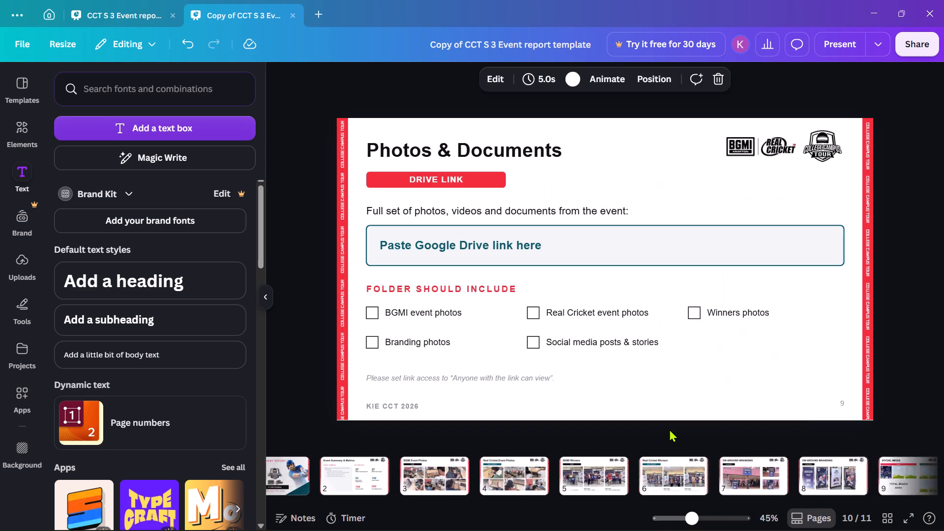
pyautogui.press('Right')
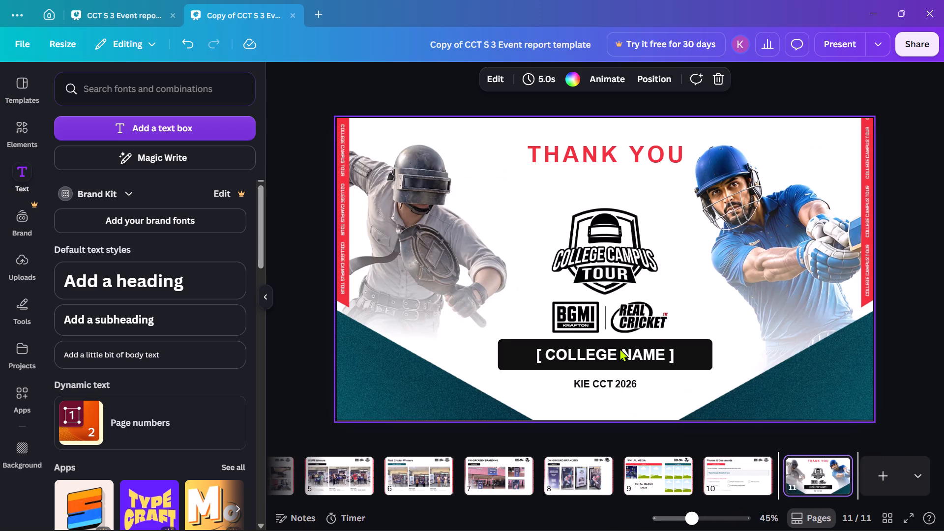
# Copy the college name IIT (ISM) DHANBAD from the first page of the PDF report and return to Canva.
pyautogui.hotkey('alt', 'Tab')
pyautogui.scroll(2, 619, 348)
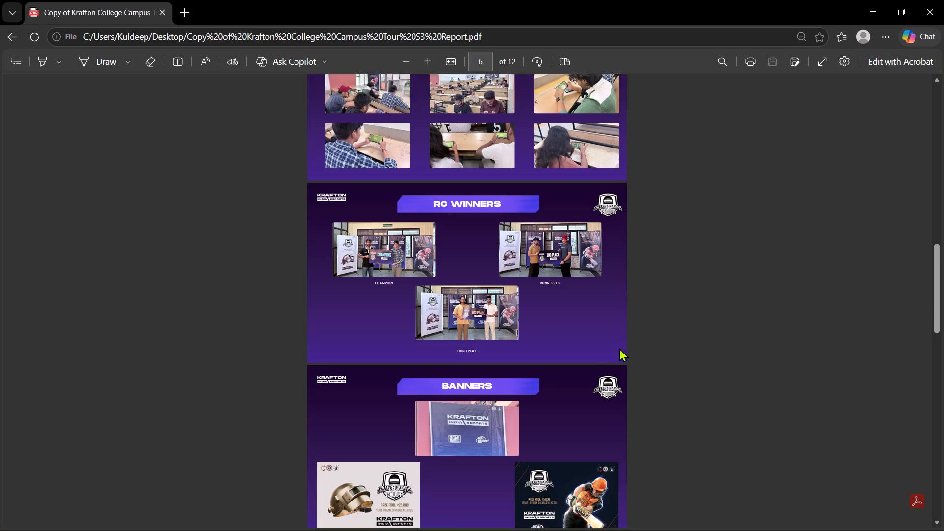
pyautogui.scroll(15, 619, 348)
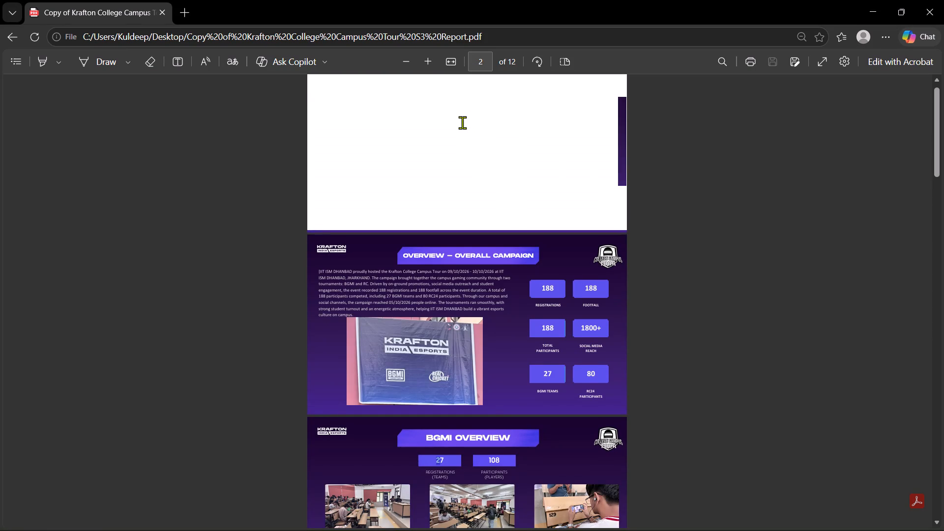
pyautogui.moveTo(462, 123); pyautogui.dragTo(562, 127)
pyautogui.hotkey('ctrl', 'c')
pyautogui.hotkey('alt', 'Tab')
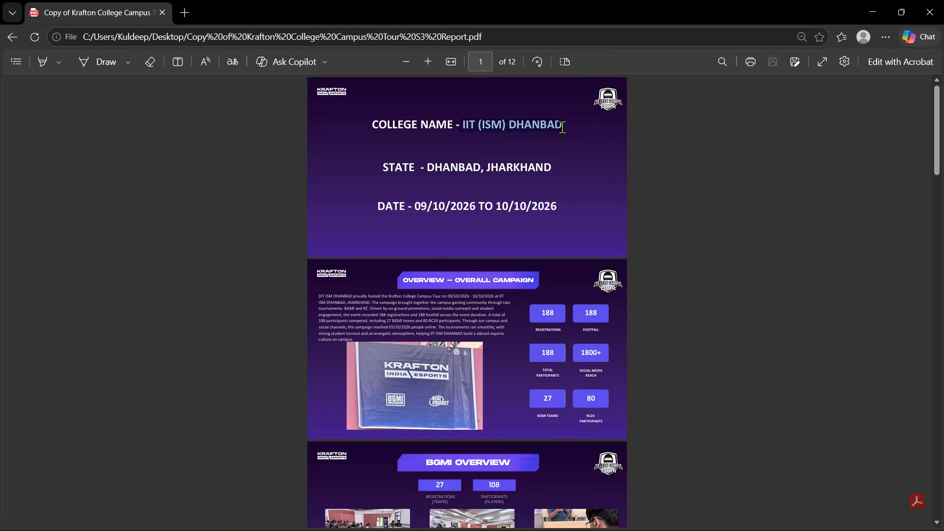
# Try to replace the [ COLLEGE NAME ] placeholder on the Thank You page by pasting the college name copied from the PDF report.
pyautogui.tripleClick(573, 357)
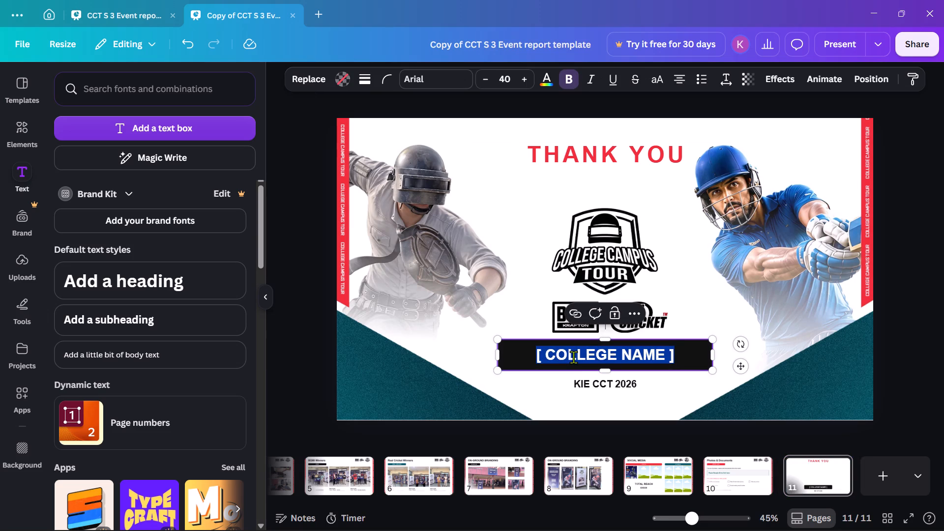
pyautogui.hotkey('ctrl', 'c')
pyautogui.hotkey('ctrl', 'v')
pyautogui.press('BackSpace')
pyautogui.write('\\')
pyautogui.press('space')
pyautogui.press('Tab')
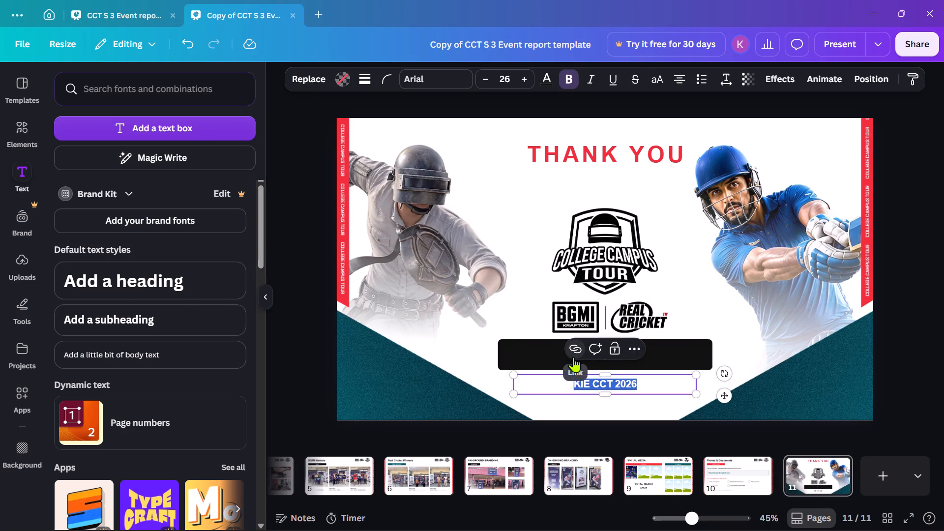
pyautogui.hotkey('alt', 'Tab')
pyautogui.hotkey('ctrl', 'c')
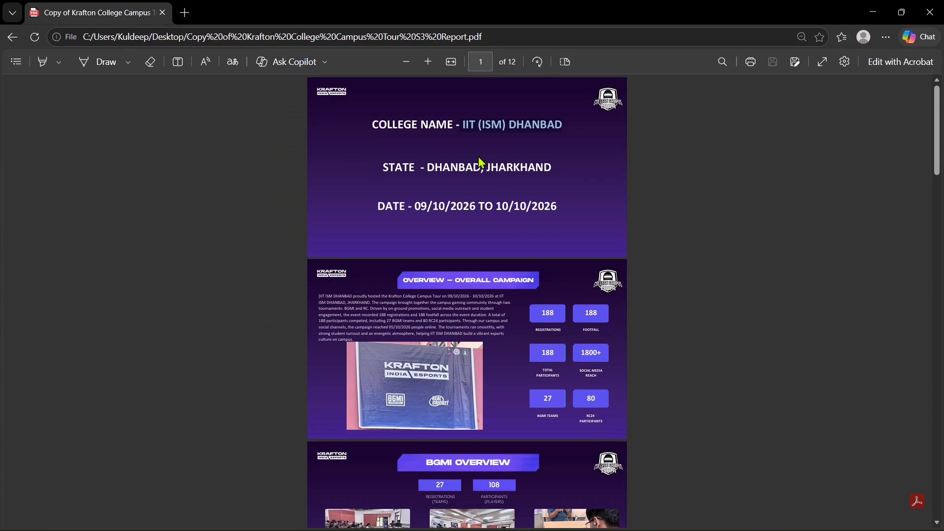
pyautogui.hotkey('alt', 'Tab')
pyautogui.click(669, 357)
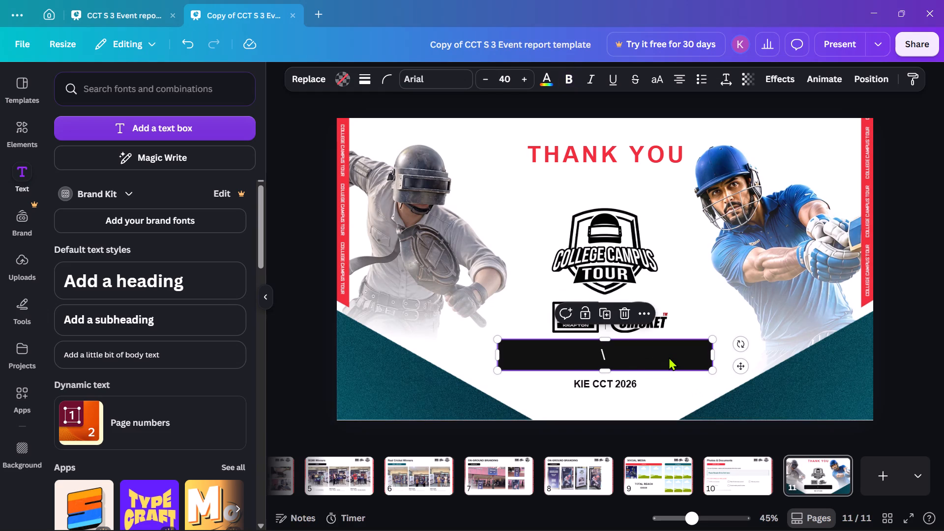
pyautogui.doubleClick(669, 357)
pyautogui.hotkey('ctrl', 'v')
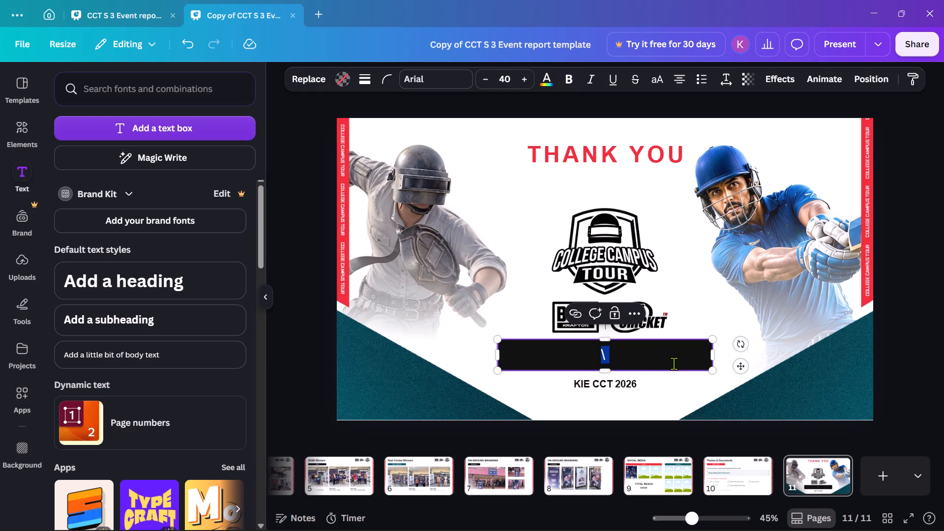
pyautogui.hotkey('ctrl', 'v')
# Enter IIT (ISM) Dhanbad as the college name in the black box on the Thank You page.
pyautogui.press('BackSpace')
pyautogui.write('IIT')
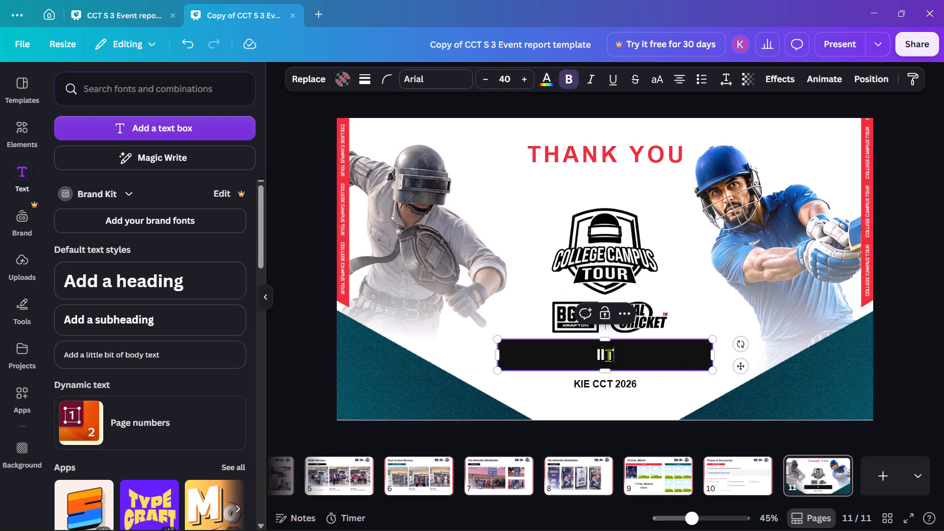
pyautogui.press('space')
pyautogui.hotkey('shift', '(')
pyautogui.write('ISM')
pyautogui.write(') Dhanab')
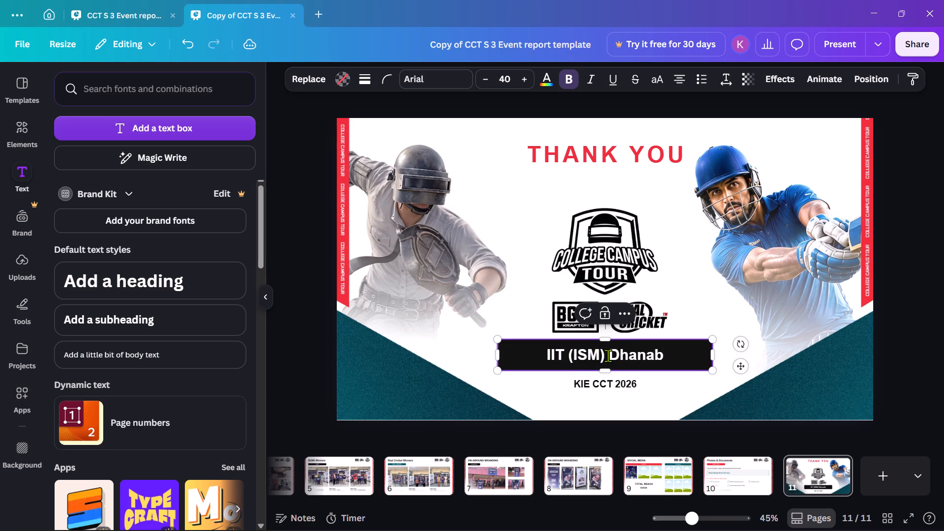
pyautogui.press('BackSpace')
pyautogui.press('BackSpace')
pyautogui.write('bad')
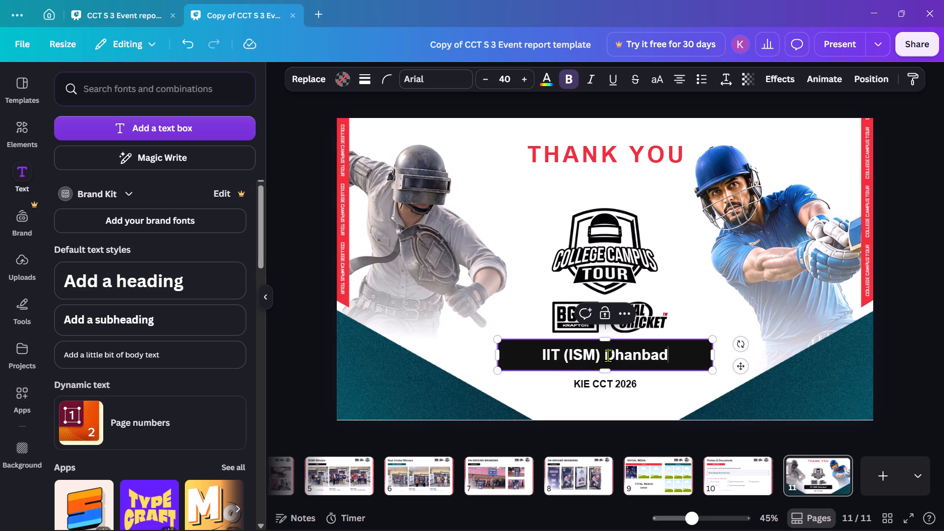
pyautogui.click(616, 387)
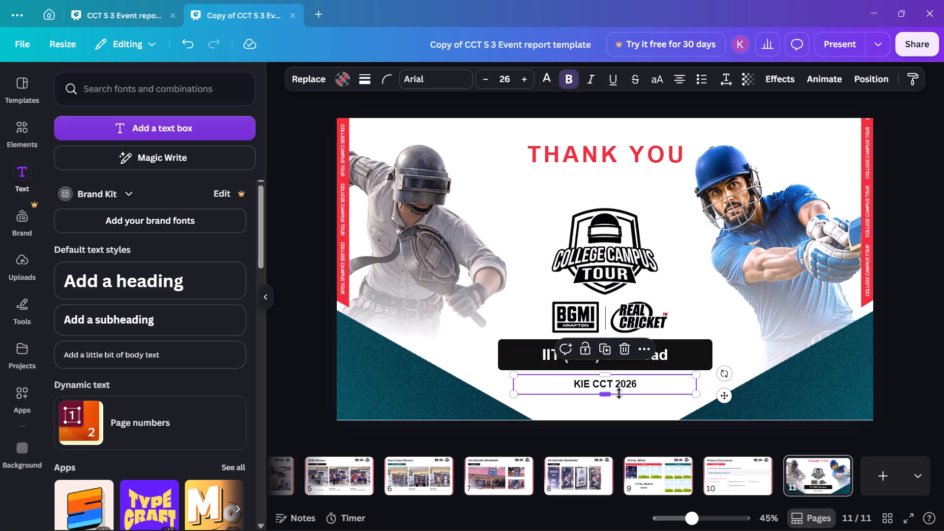
pyautogui.click(757, 319)
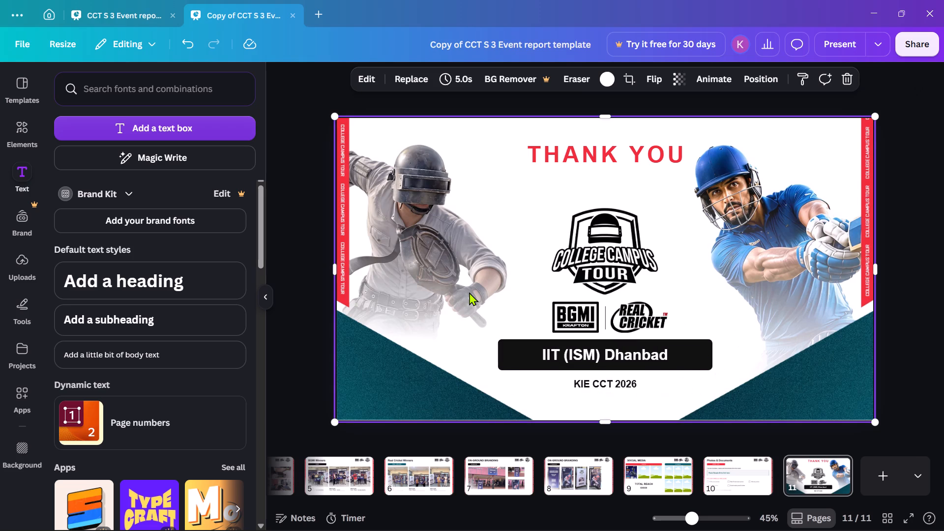
# Compare the Photos & Documents page's drive link box and checklist with the Drive Links page of the PDF report.
pyautogui.click(708, 480)
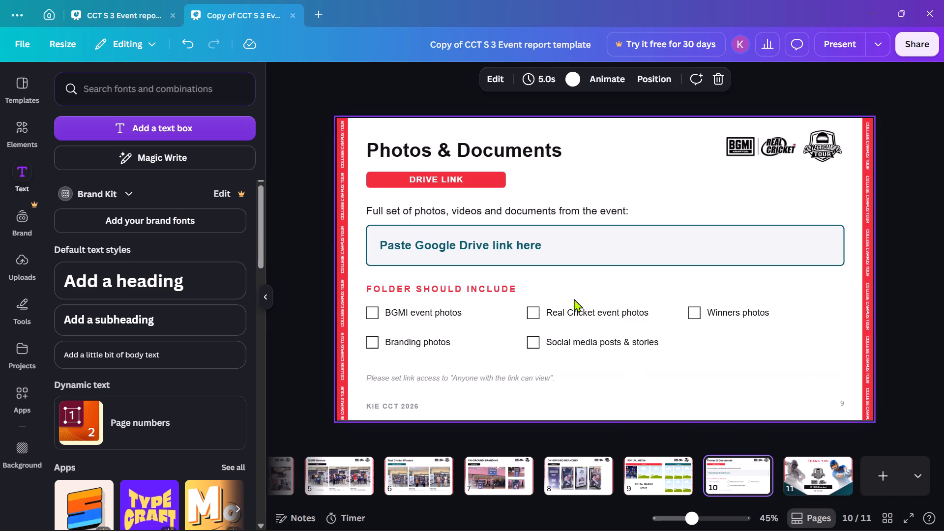
pyautogui.hotkey('alt', 'Tab')
pyautogui.scroll(-7, 574, 298)
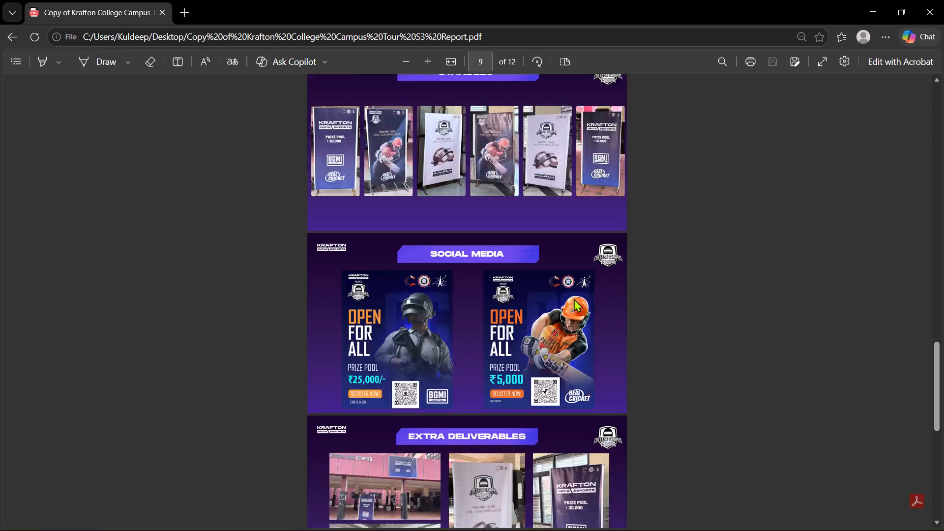
pyautogui.scroll(-5, 574, 298)
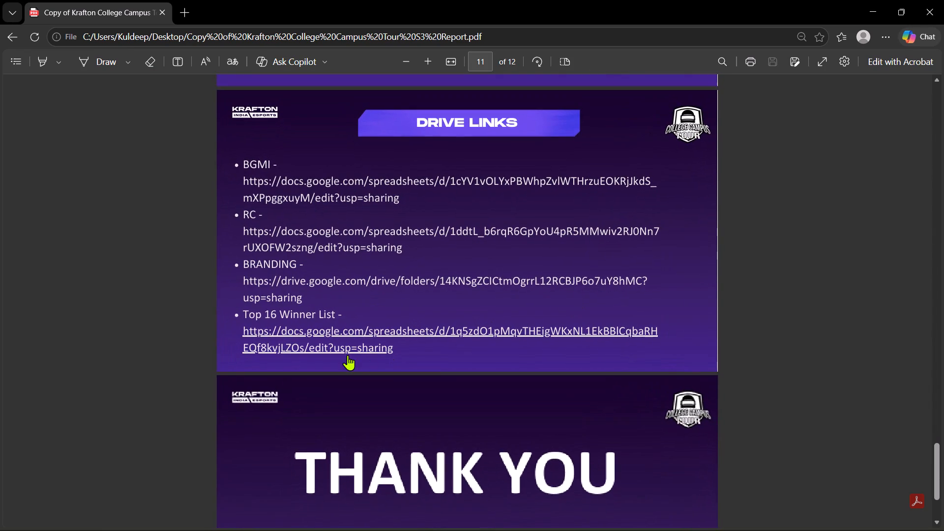
pyautogui.hotkey('alt', 'Tab')
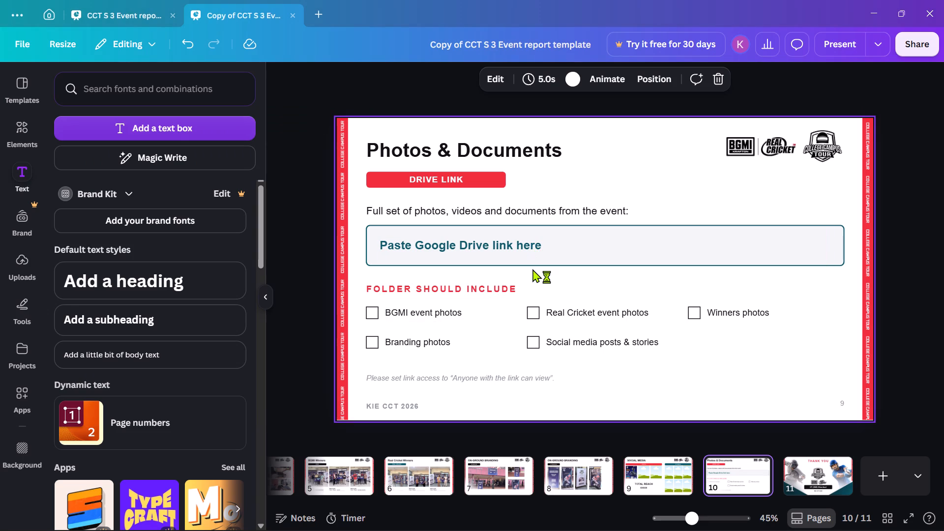
pyautogui.hotkey('alt', 'Tab')
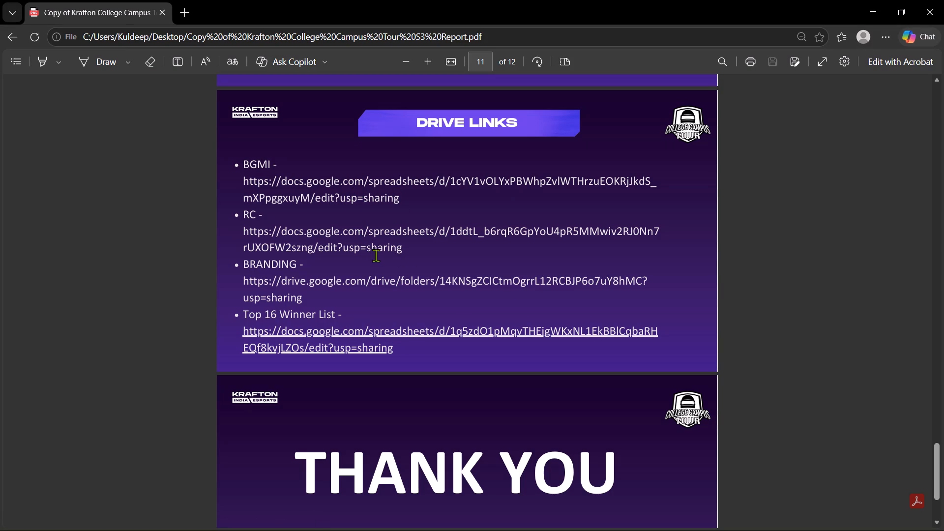
pyautogui.scroll(-3, 407, 332)
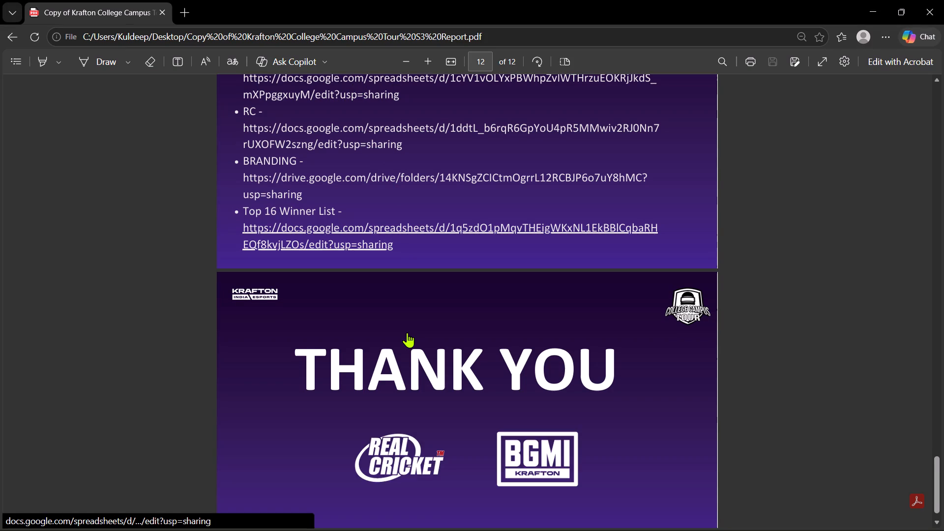
pyautogui.scroll(-2, 407, 332)
pyautogui.scroll(1, 407, 332)
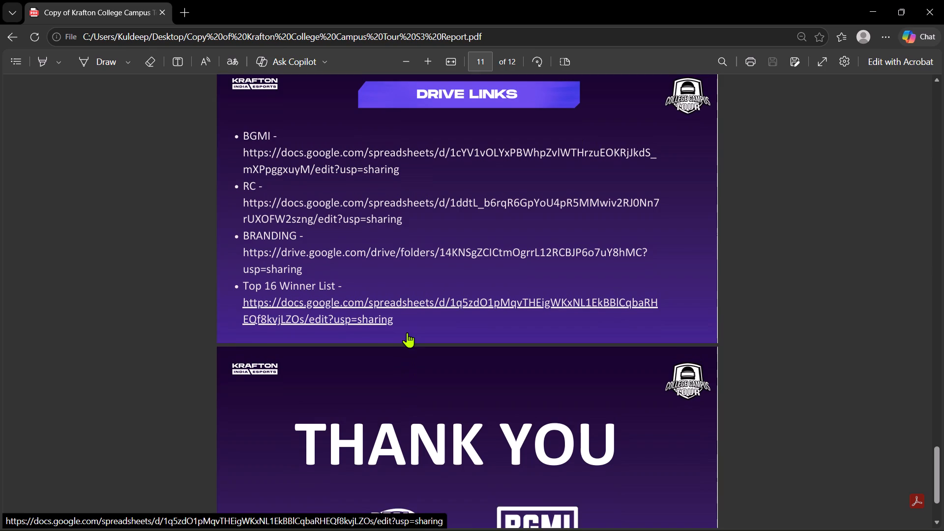
pyautogui.scroll(2, 407, 332)
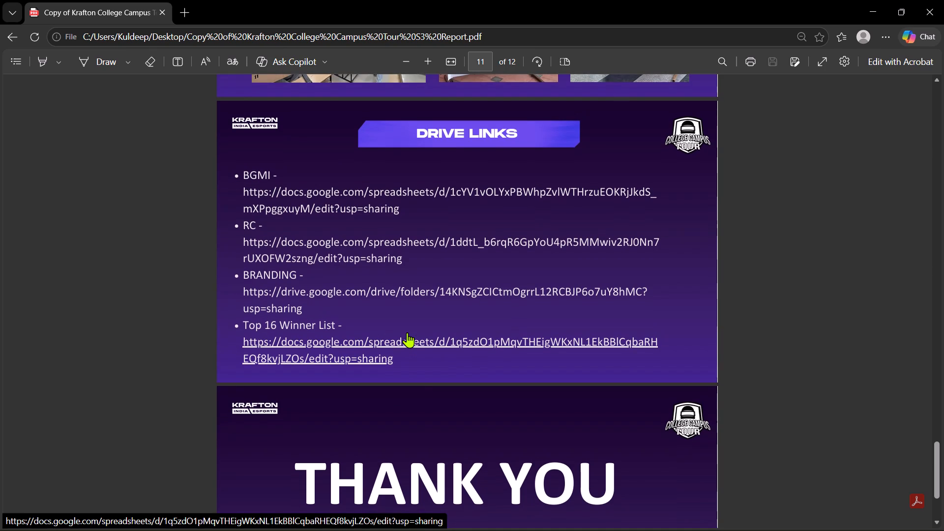
pyautogui.hotkey('alt', 'Tab')
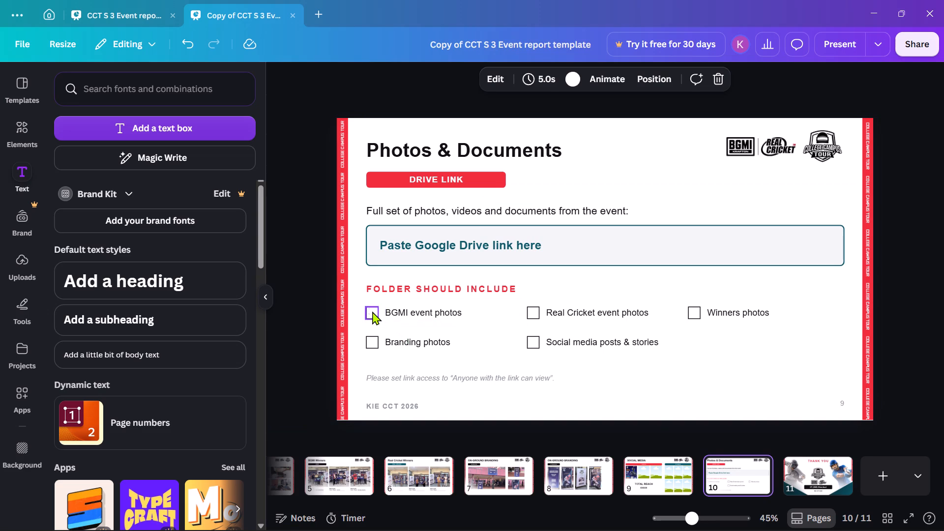
pyautogui.click(372, 311)
pyautogui.click(478, 329)
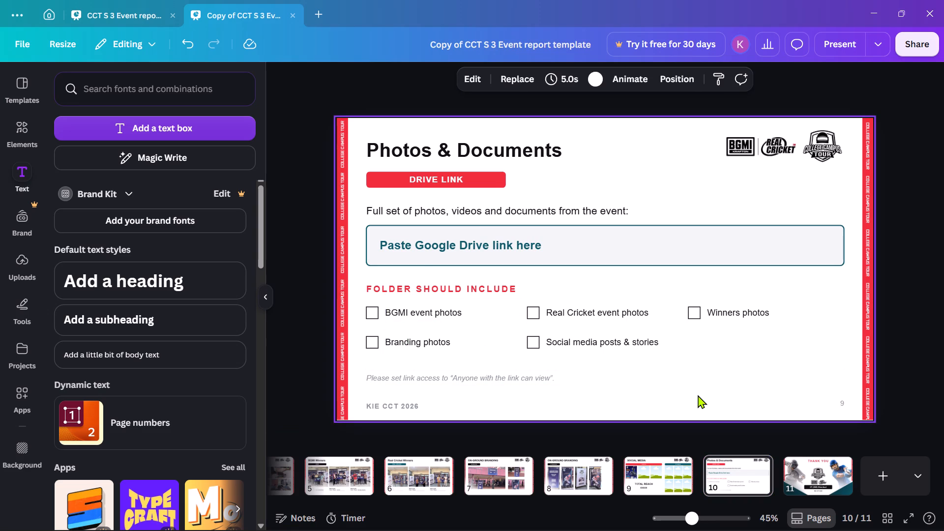
# Look back through the Canva report's Social Media, On-Ground Branding and winners pages to check their contents.
pyautogui.hscroll(1, 698, 395)
pyautogui.press('Left')
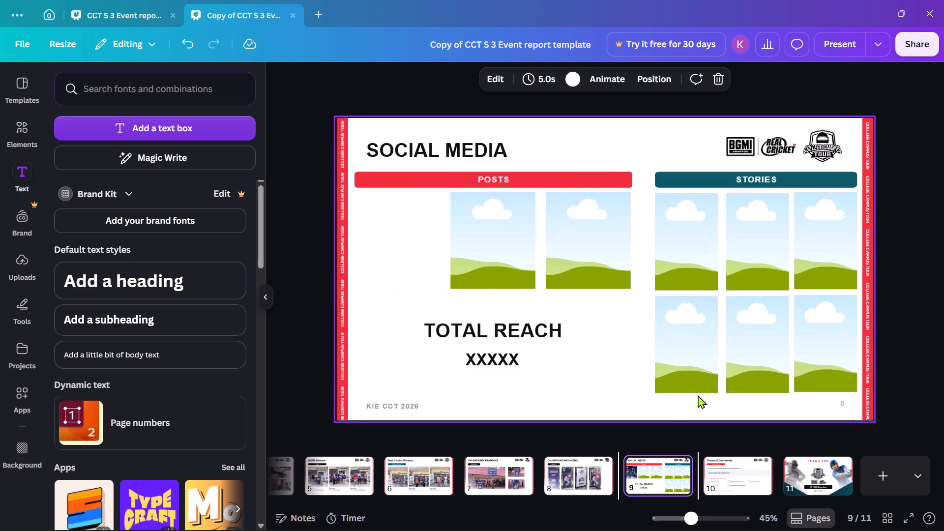
pyautogui.press('Left')
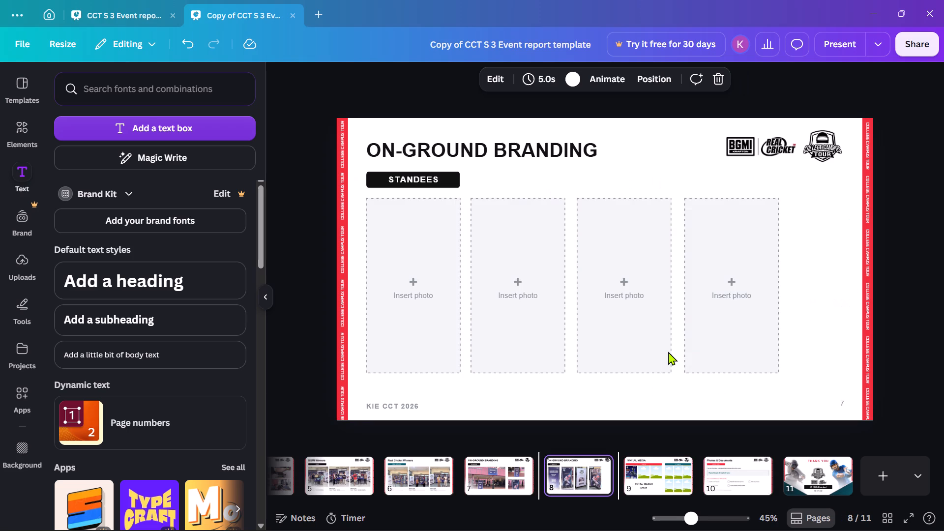
pyautogui.press('Left')
pyautogui.press('Left')
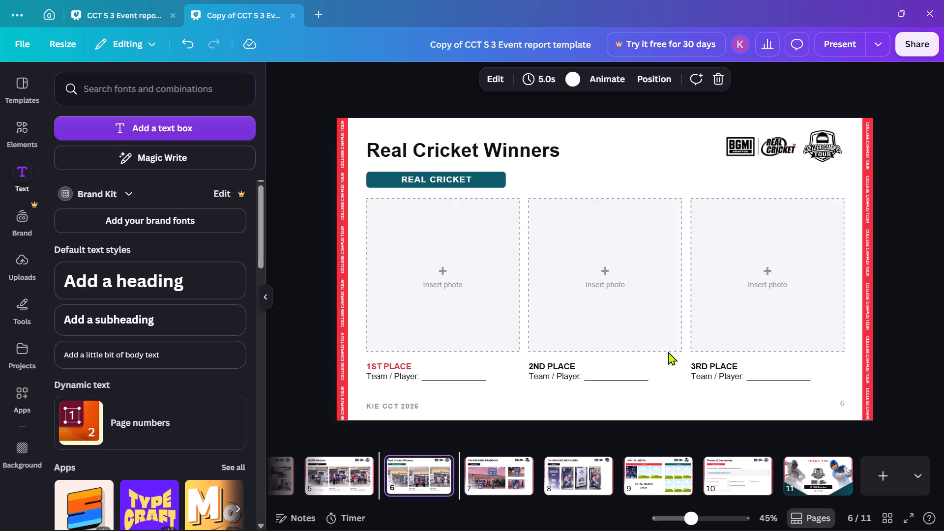
pyautogui.press('Left')
pyautogui.press('Left')
pyautogui.press('Right')
pyautogui.press('Right')
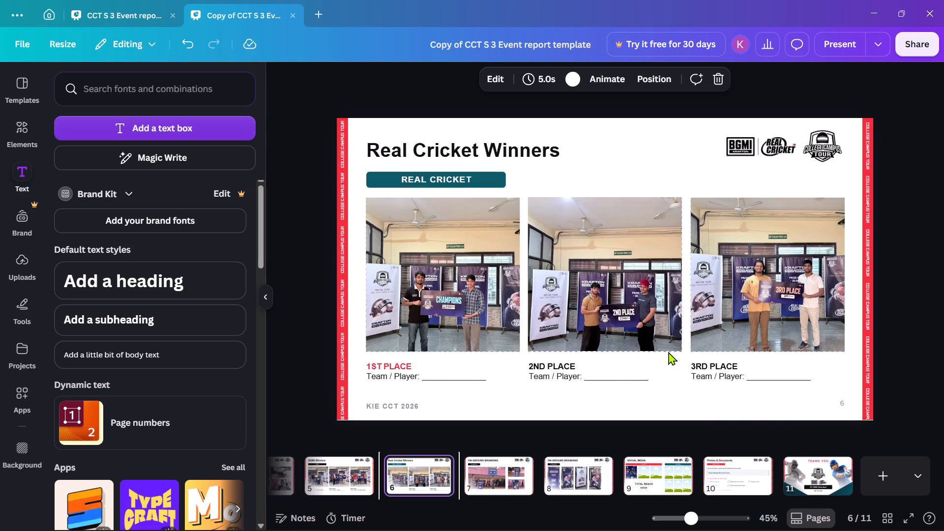
# Look back through the PDF report in Edge, from the Drive Links page up to the first page.
pyautogui.hotkey('alt', 'Tab')
pyautogui.scroll(2, 679, 299)
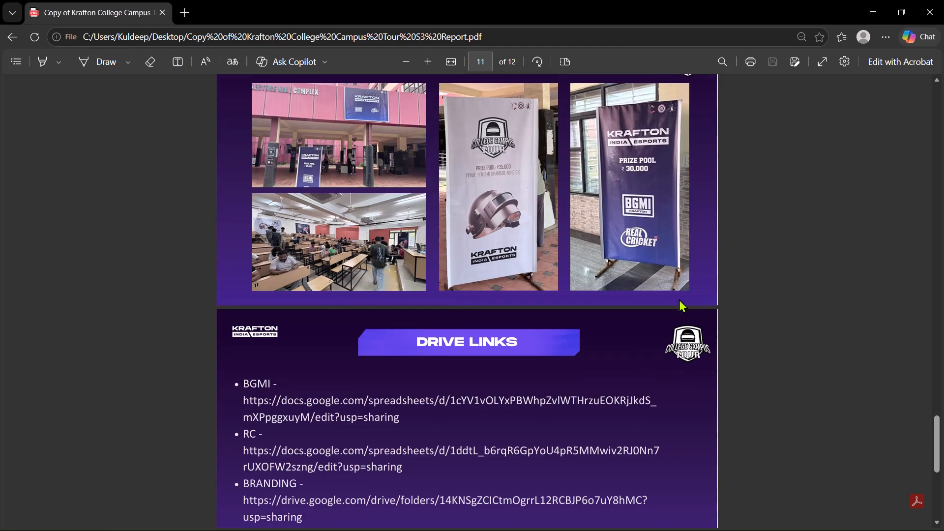
pyautogui.scroll(12, 679, 299)
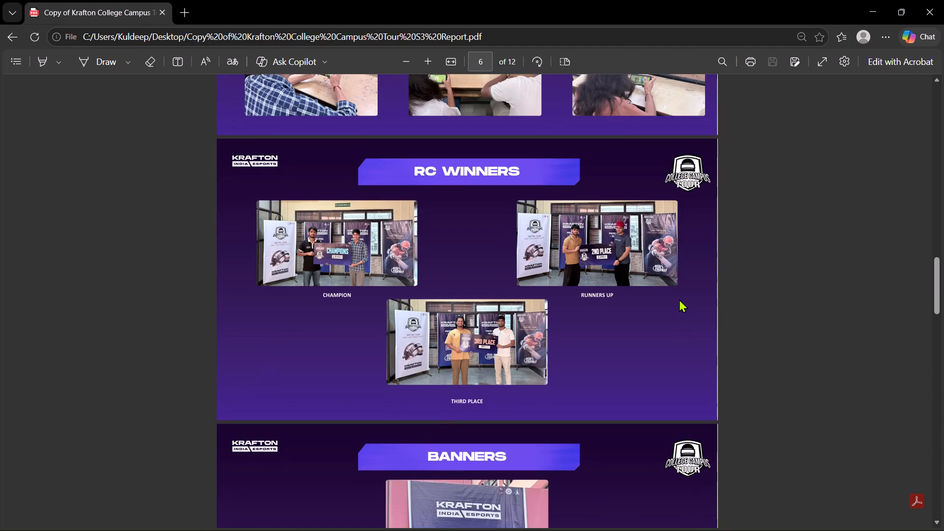
pyautogui.scroll(6, 679, 299)
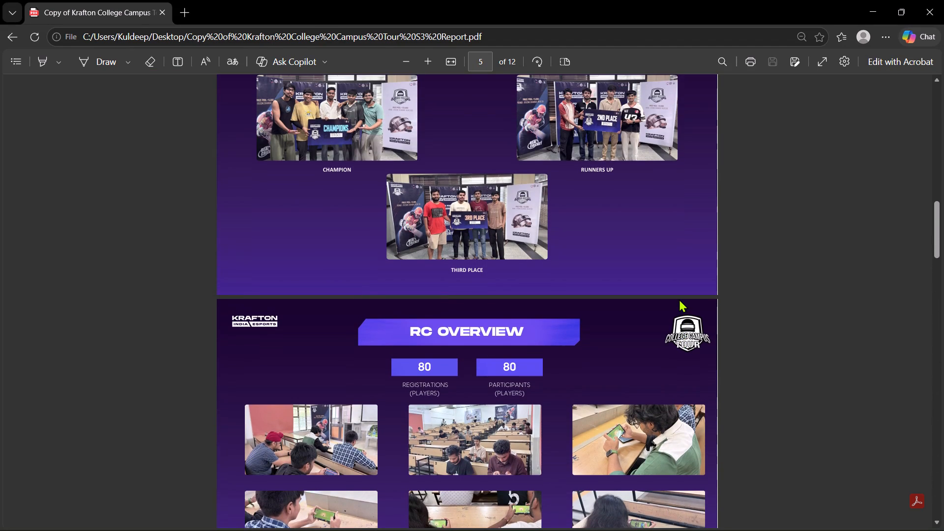
pyautogui.scroll(4, 679, 299)
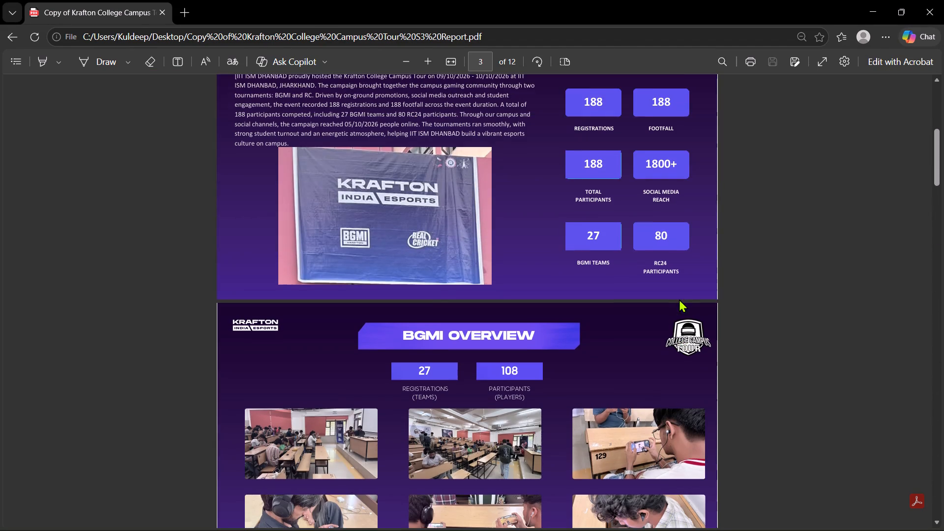
pyautogui.scroll(4, 679, 299)
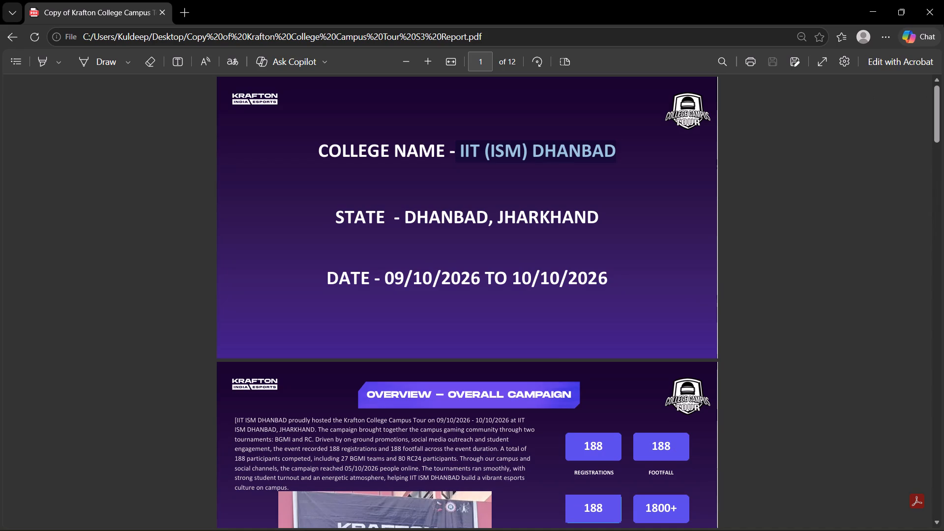